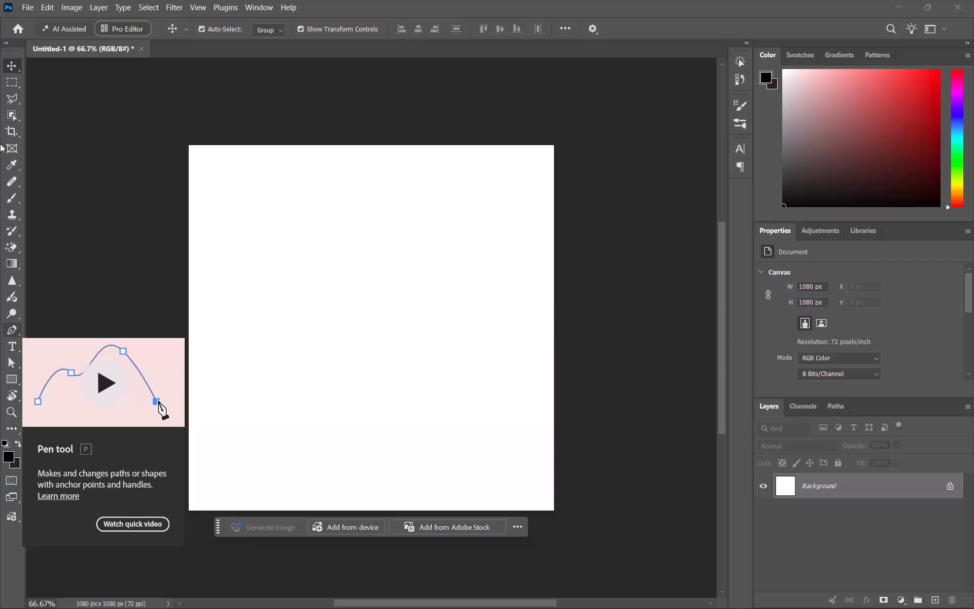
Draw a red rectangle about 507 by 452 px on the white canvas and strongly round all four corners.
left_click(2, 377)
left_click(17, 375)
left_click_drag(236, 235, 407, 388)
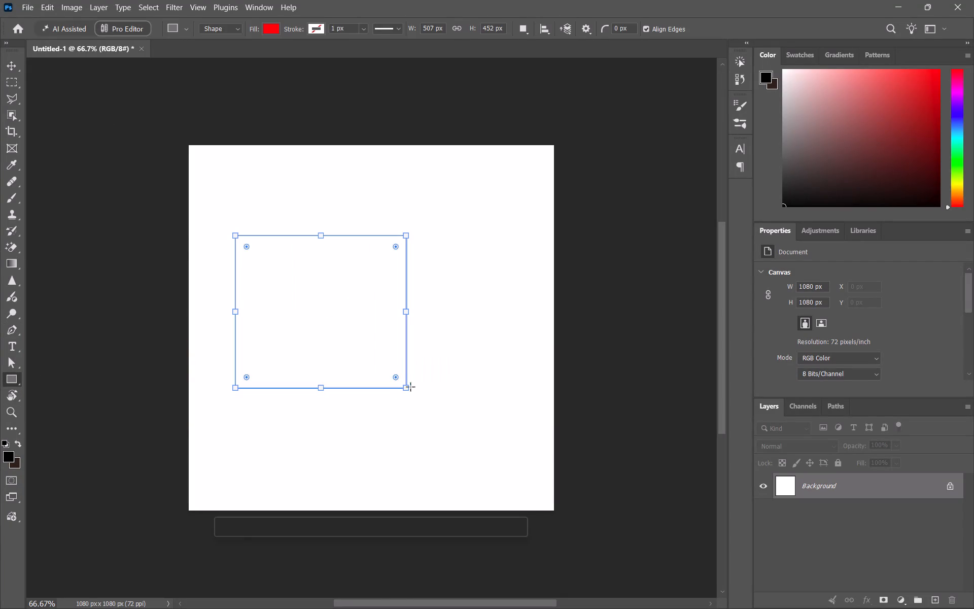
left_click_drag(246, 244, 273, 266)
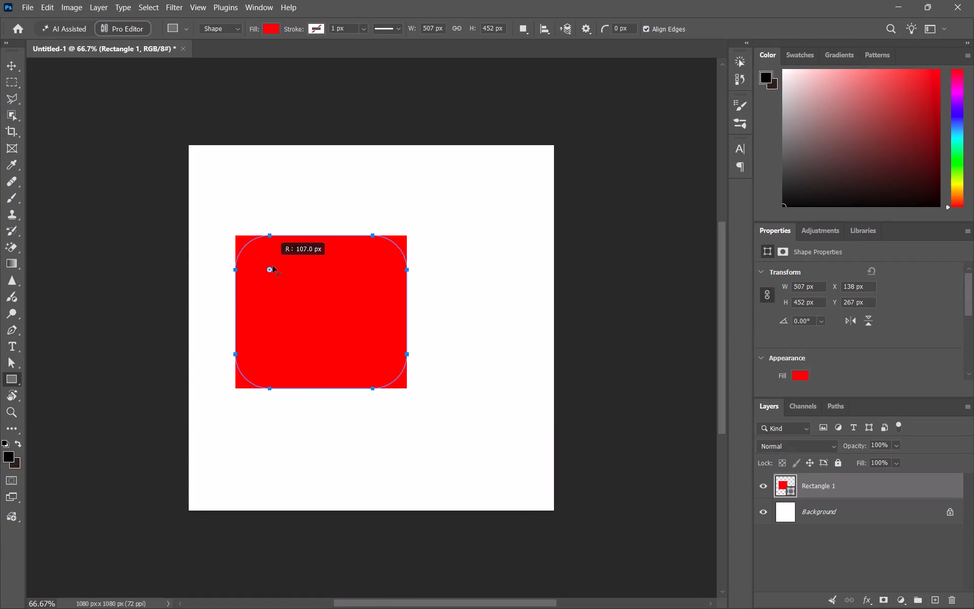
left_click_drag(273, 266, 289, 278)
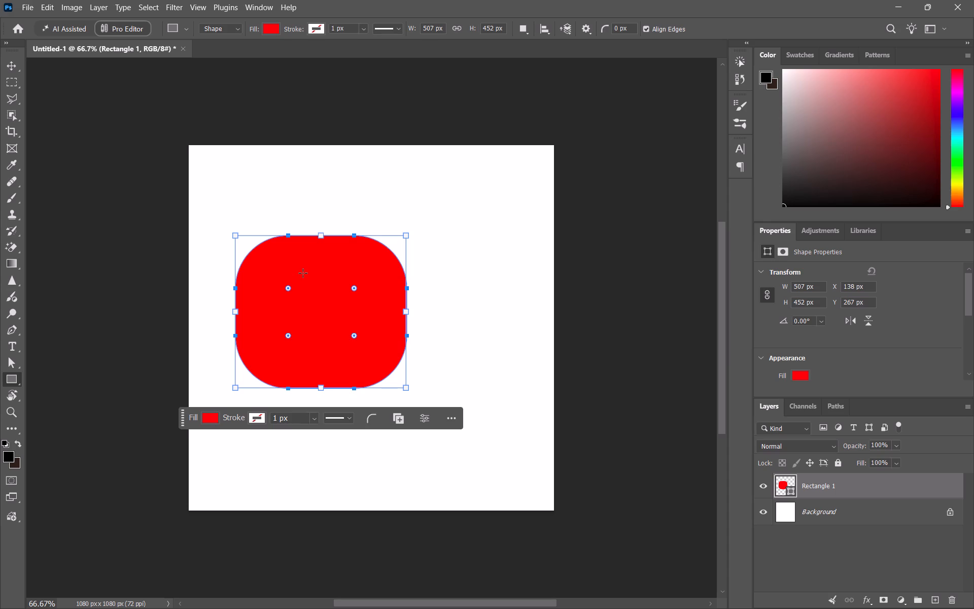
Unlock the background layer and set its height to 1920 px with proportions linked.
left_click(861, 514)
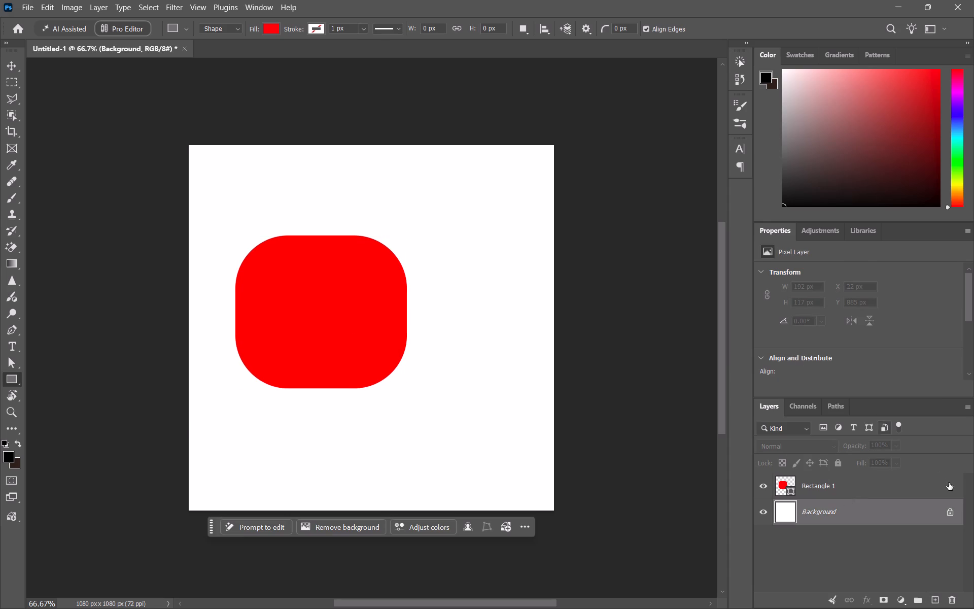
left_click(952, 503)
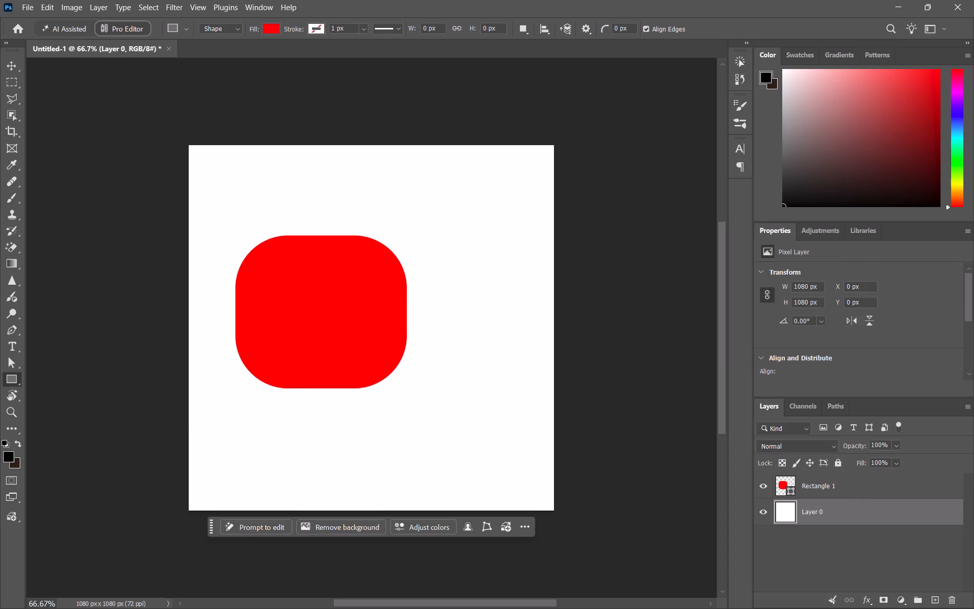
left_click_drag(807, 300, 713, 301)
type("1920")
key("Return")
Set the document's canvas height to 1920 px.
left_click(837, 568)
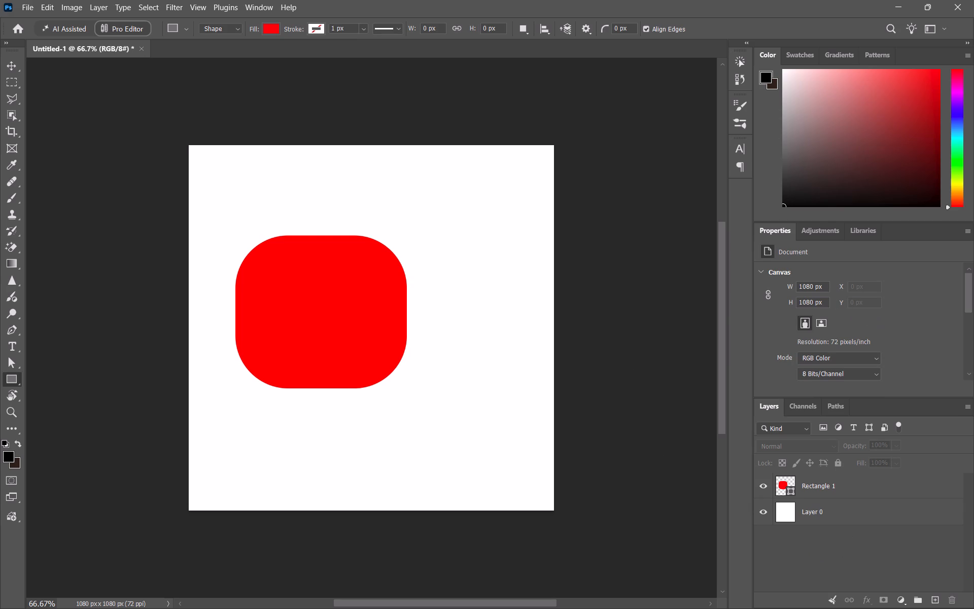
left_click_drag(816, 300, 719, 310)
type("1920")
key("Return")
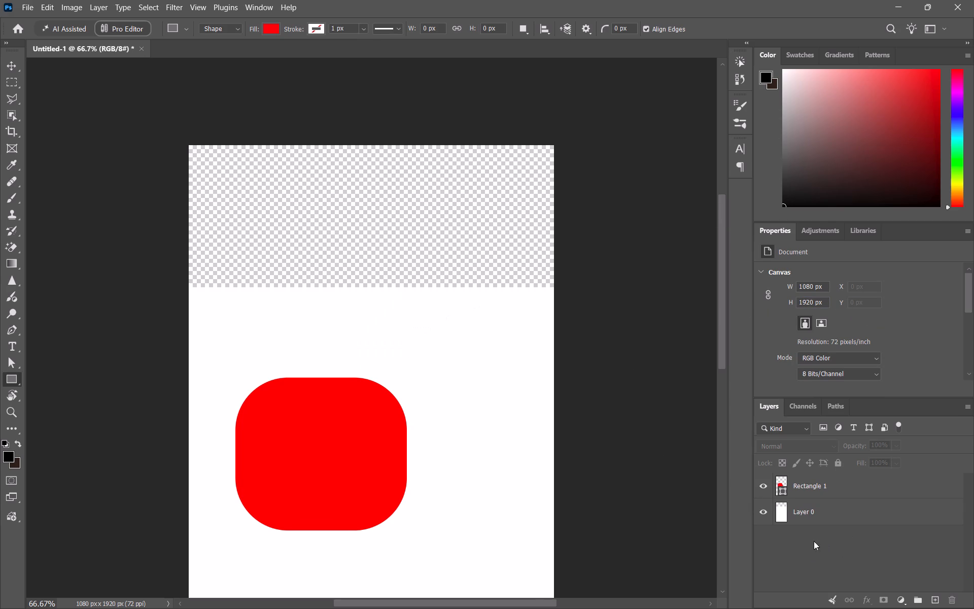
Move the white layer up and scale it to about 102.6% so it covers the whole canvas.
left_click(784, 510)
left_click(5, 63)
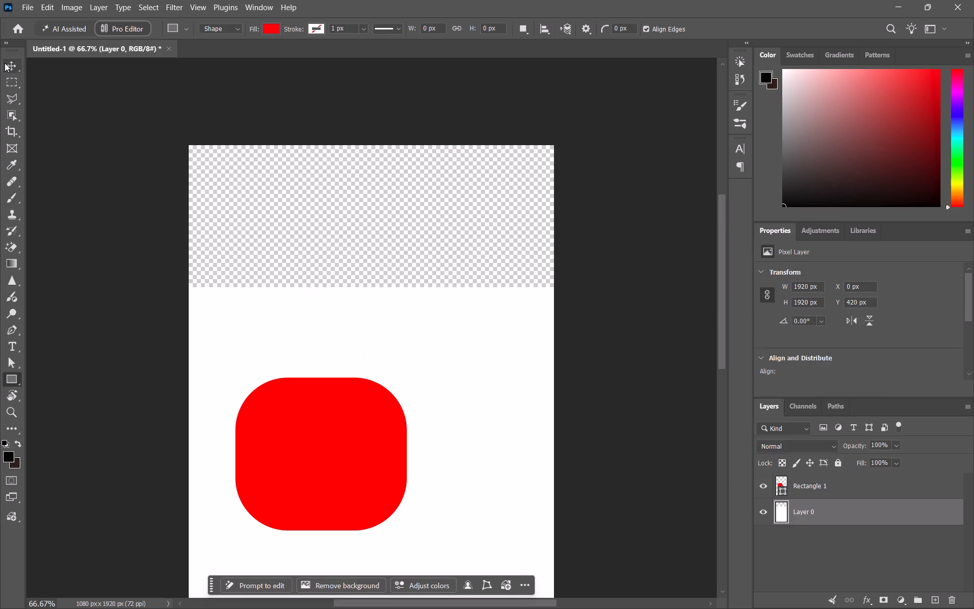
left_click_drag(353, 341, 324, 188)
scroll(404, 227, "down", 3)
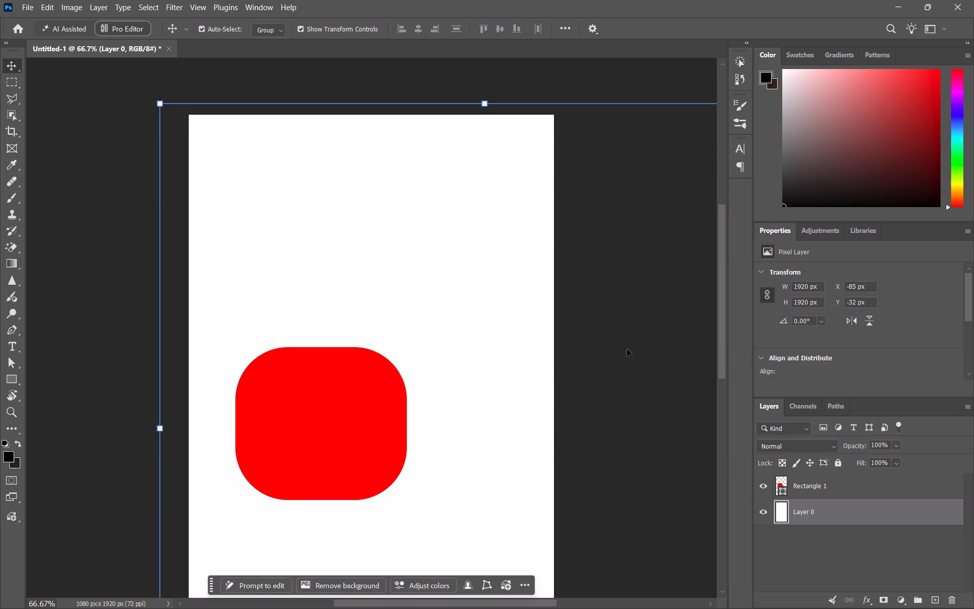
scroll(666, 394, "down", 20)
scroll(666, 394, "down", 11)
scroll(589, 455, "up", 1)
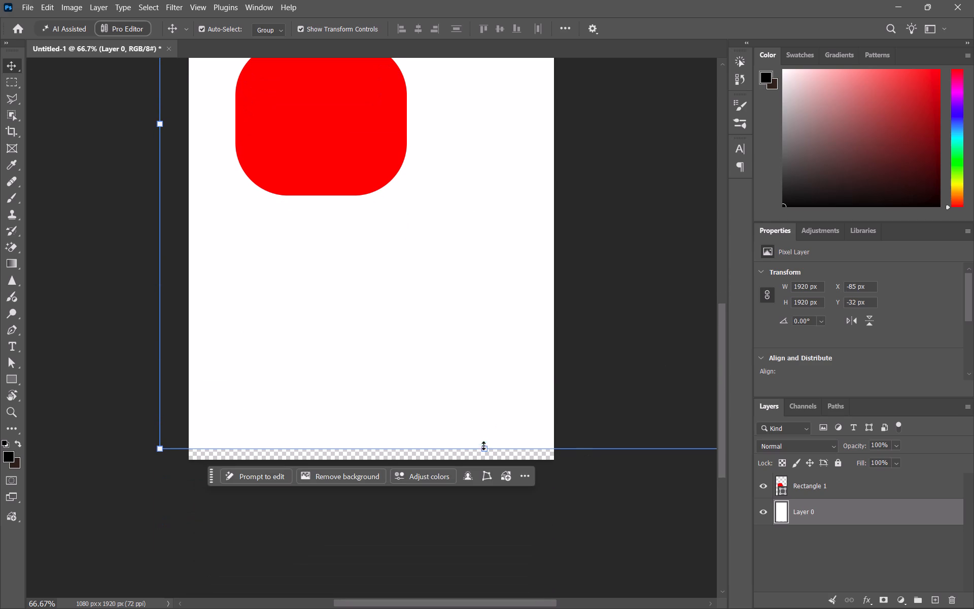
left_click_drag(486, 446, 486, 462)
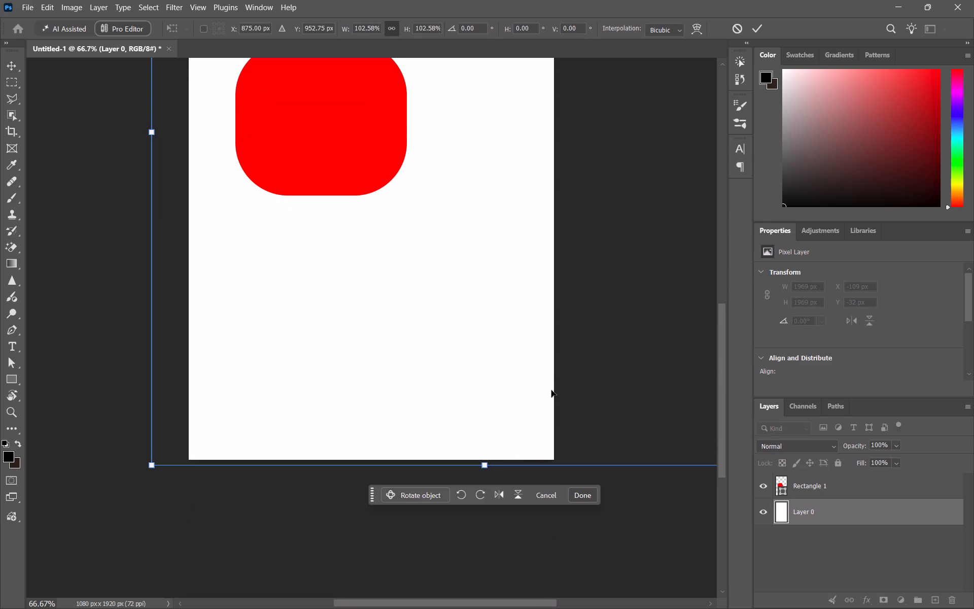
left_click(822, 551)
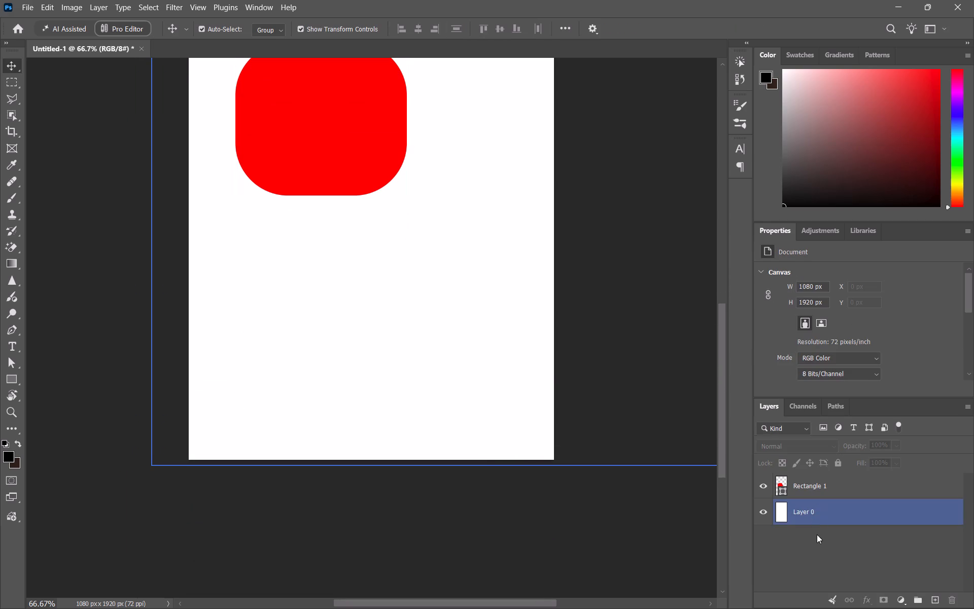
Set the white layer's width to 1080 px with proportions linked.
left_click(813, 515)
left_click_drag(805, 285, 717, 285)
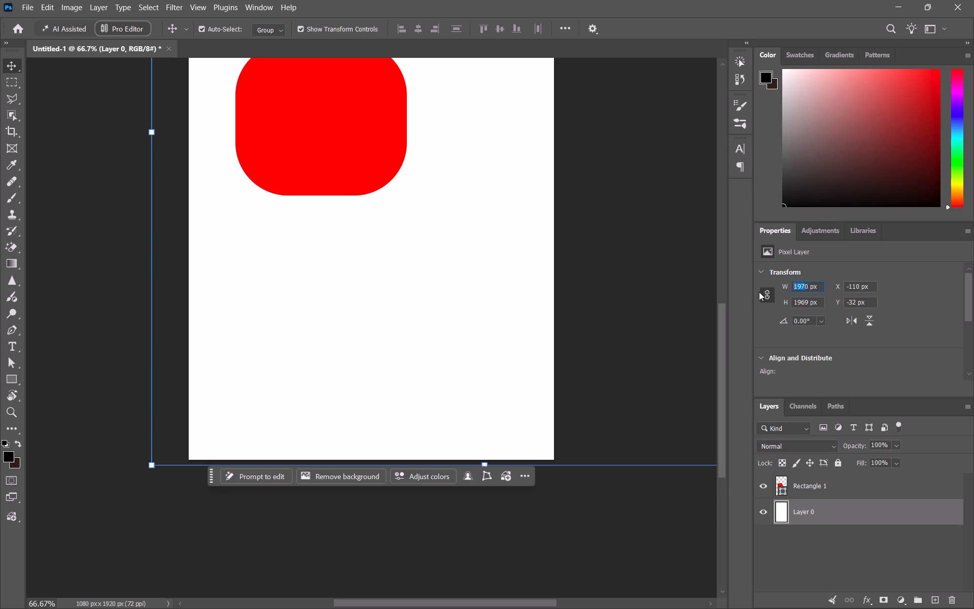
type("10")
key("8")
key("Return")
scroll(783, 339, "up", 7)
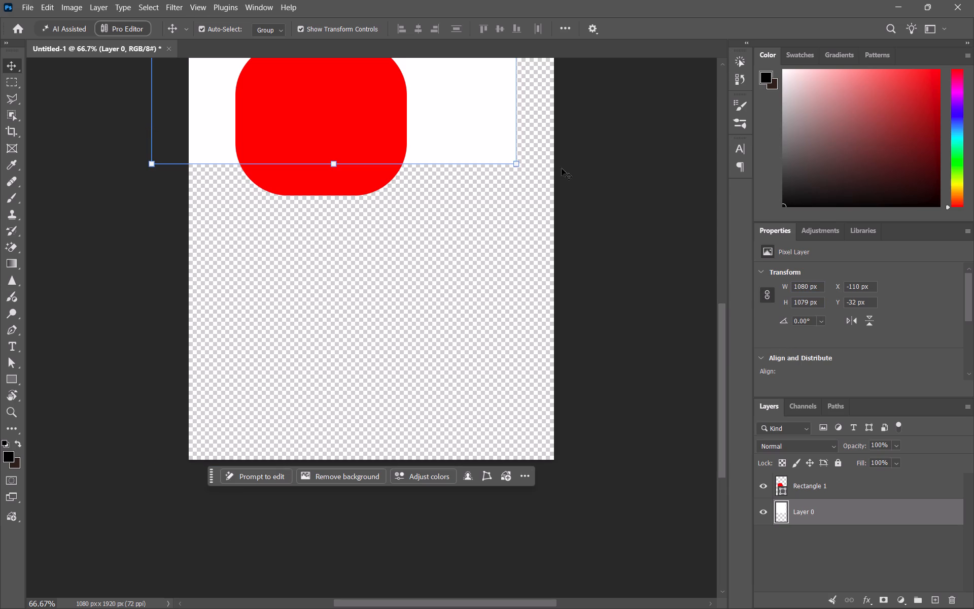
Close the untitled document without saving the changes.
left_click(168, 47)
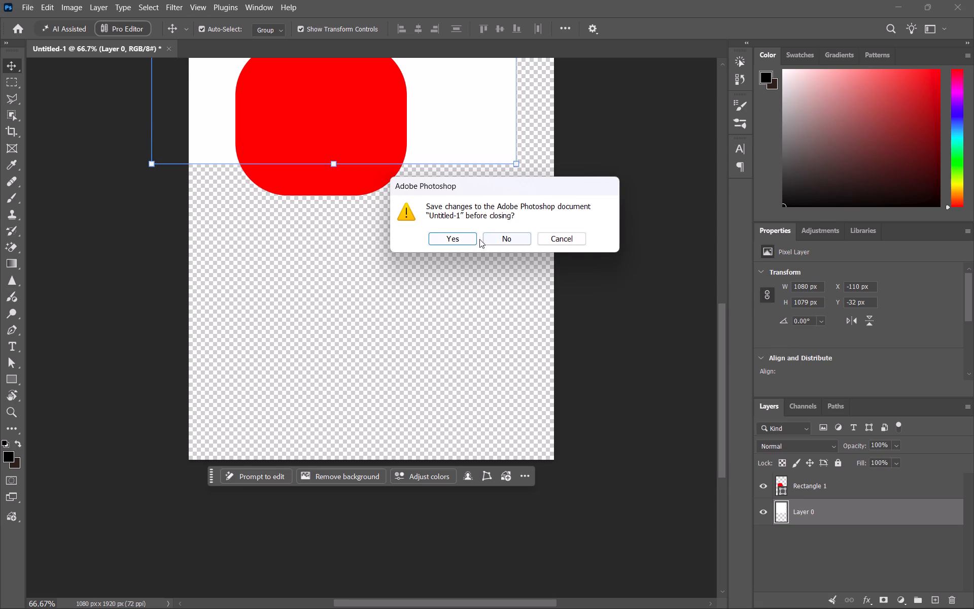
left_click(499, 233)
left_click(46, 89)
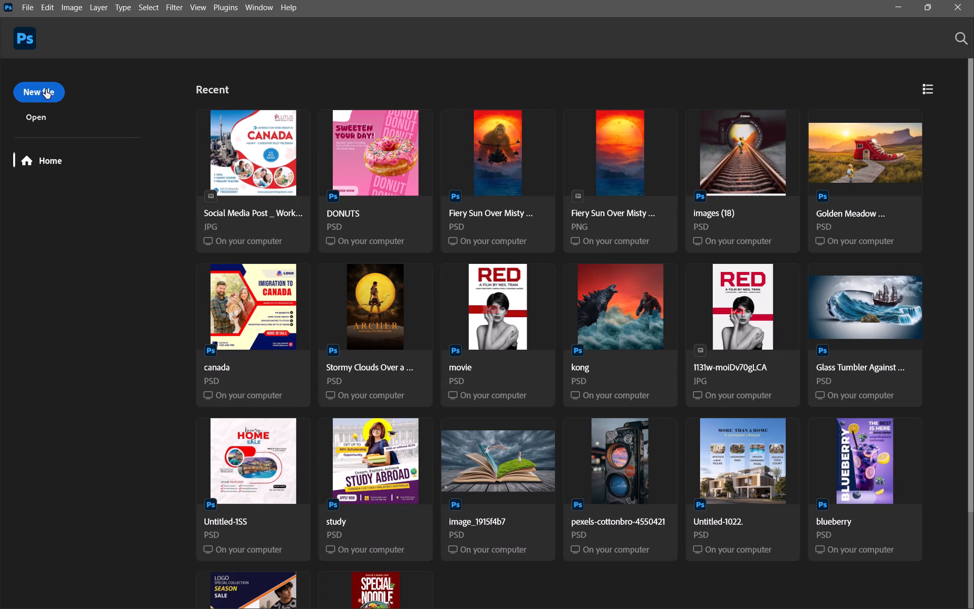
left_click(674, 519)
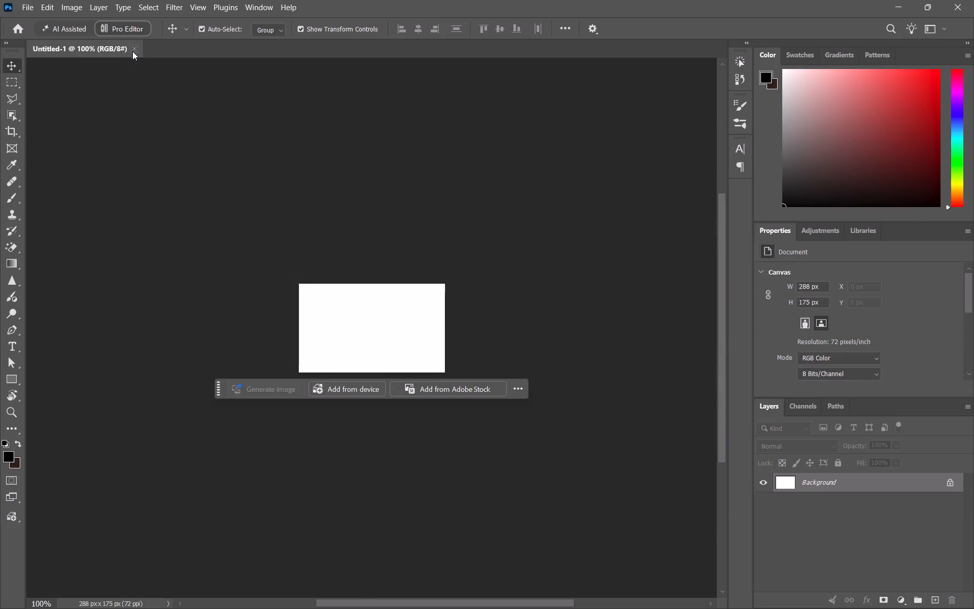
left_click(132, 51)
Create a new document 1080 px wide and 1920 px high at 72 pixels per inch with a white background.
left_click(5, 86)
left_click(42, 90)
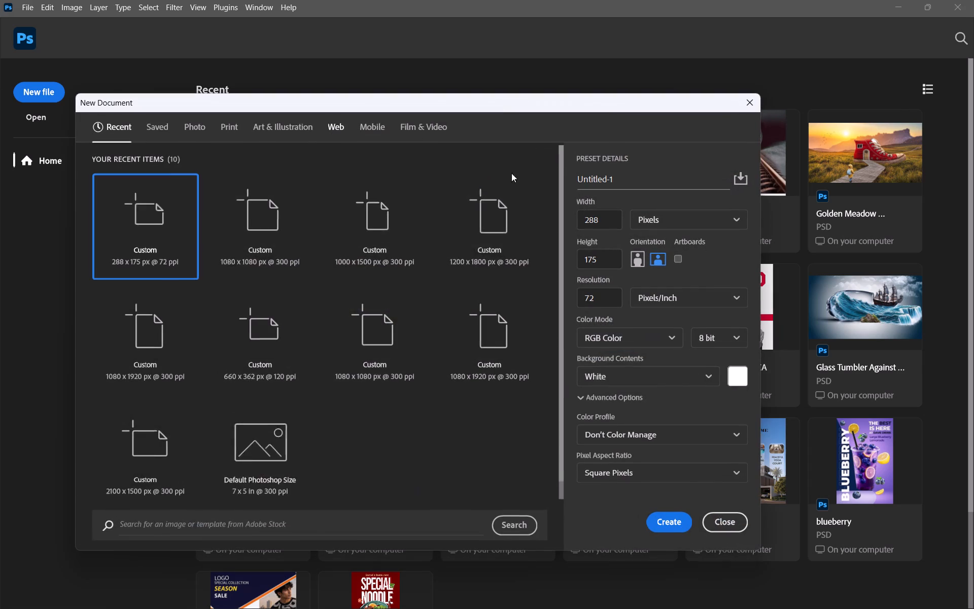
left_click_drag(609, 257, 461, 258)
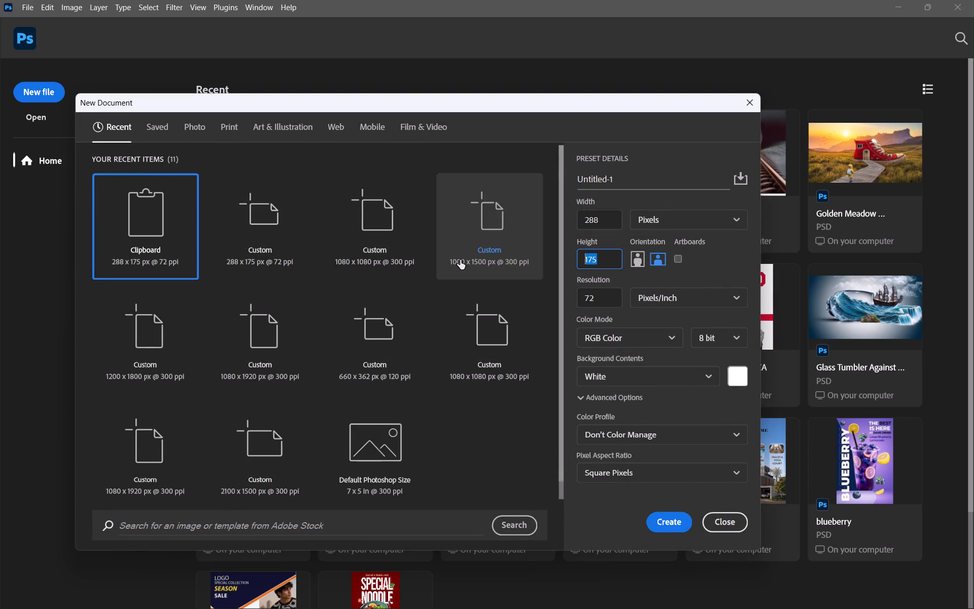
type("1920")
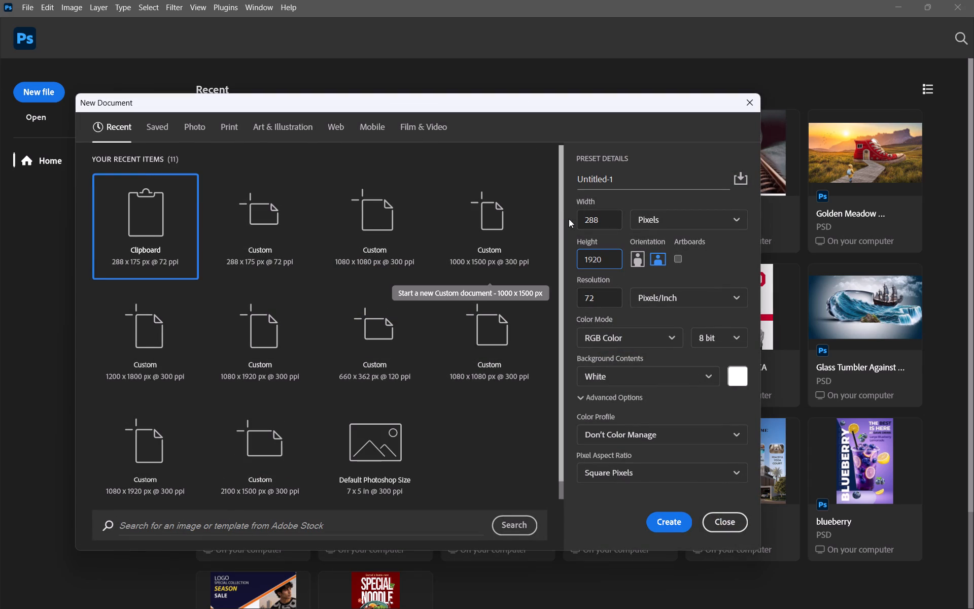
left_click_drag(605, 222, 446, 231)
type("1080")
key("Return")
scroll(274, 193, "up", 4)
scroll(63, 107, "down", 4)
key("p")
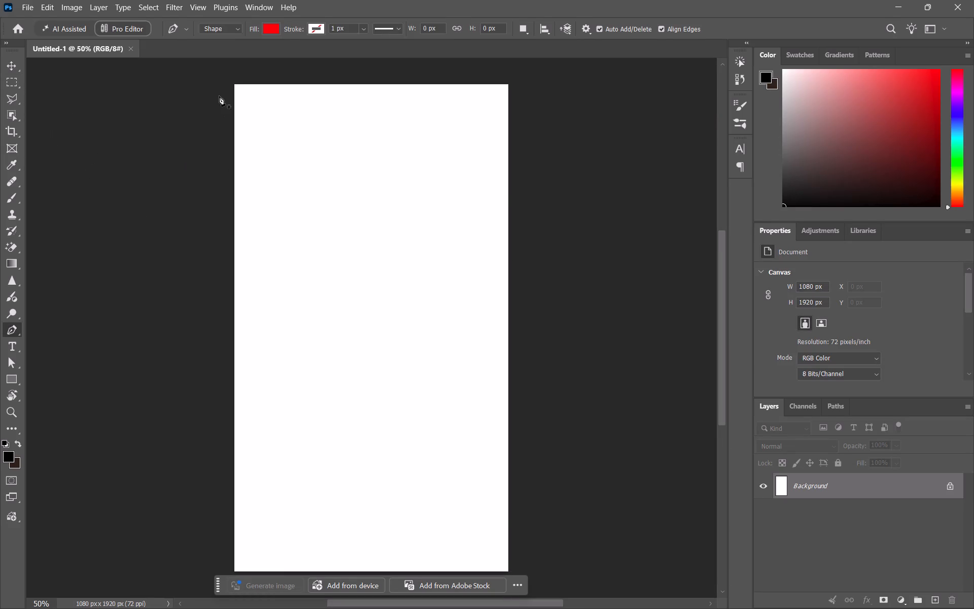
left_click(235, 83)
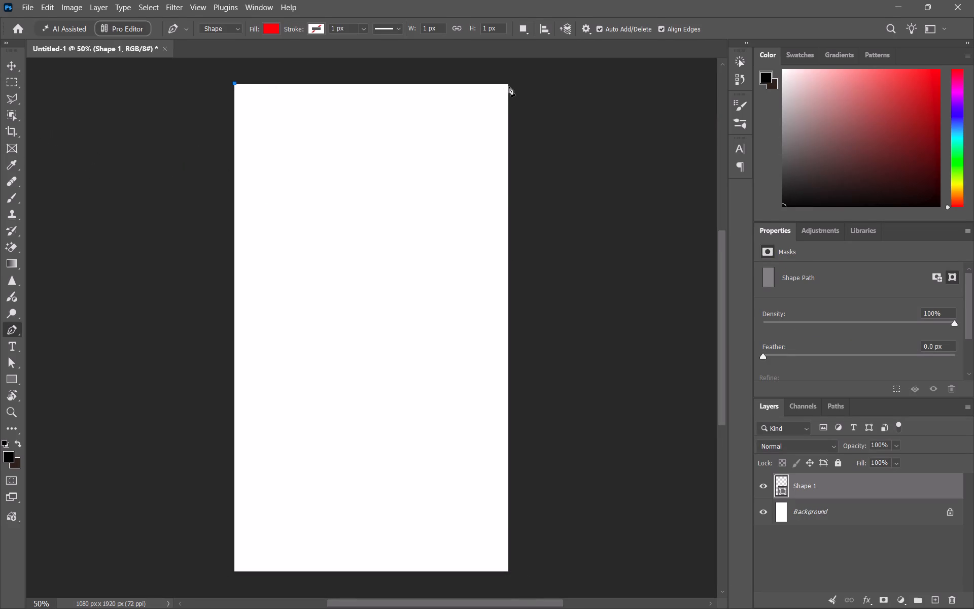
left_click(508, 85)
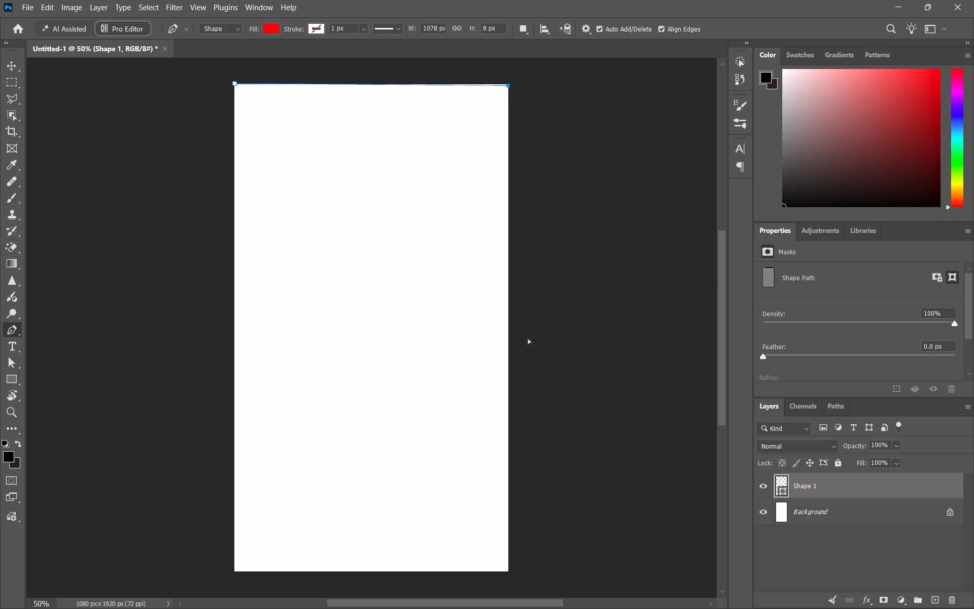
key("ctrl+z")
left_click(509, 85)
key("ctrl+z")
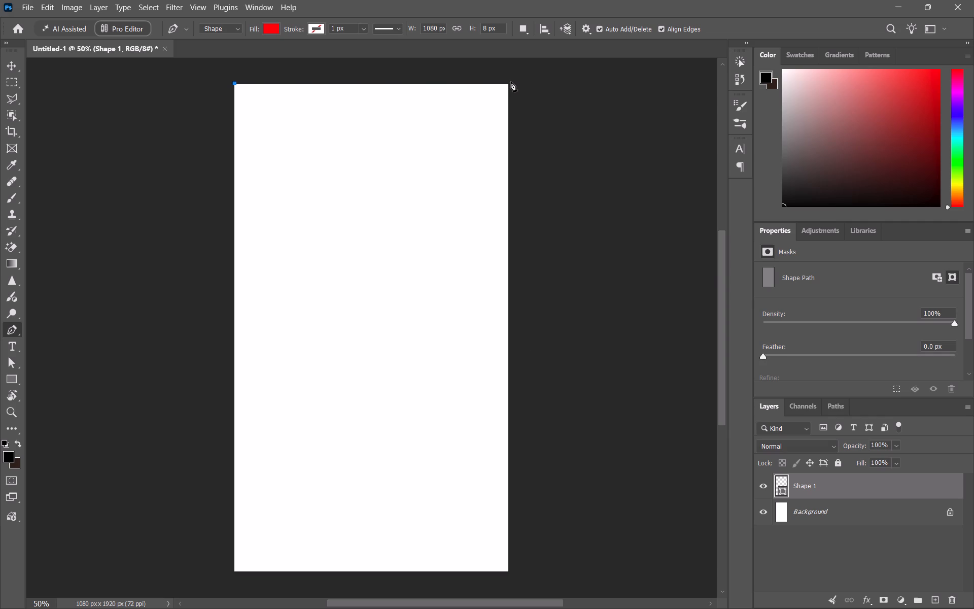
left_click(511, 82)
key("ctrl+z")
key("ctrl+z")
Draw a closed red four-cornered Pen shape about 1108 by 2024 px, just outside the canvas edges, covering the whole canvas.
left_click(232, 76)
left_click(505, 67)
key("ctrl+z")
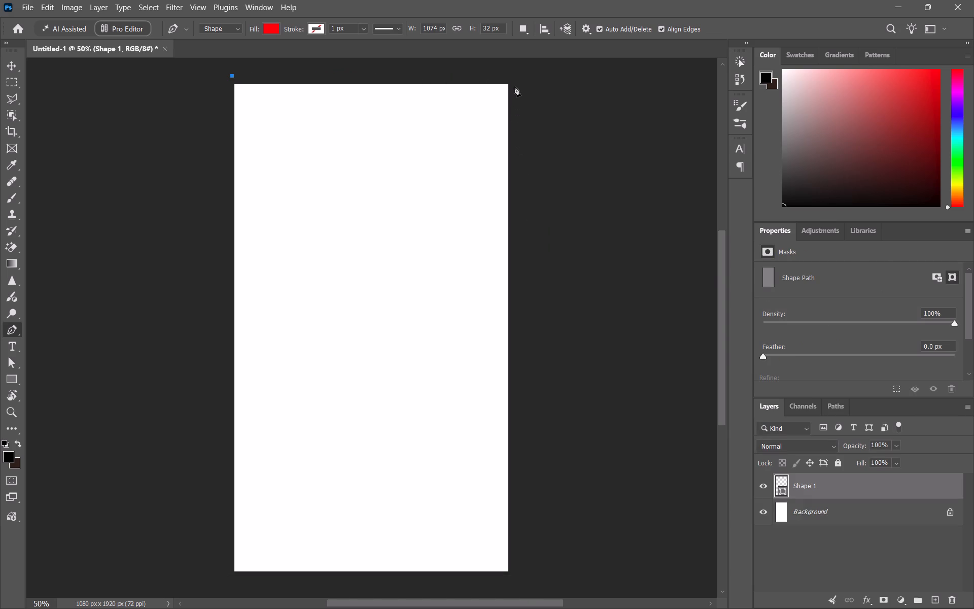
left_click(512, 78)
scroll(498, 354, "down", 7)
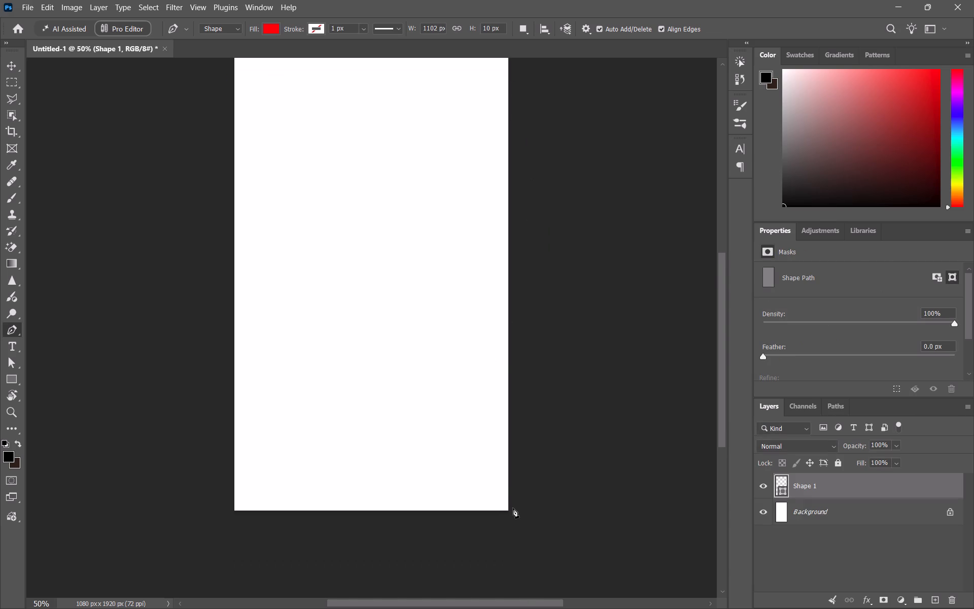
left_click(513, 508)
left_click(232, 518)
scroll(202, 300, "up", 8)
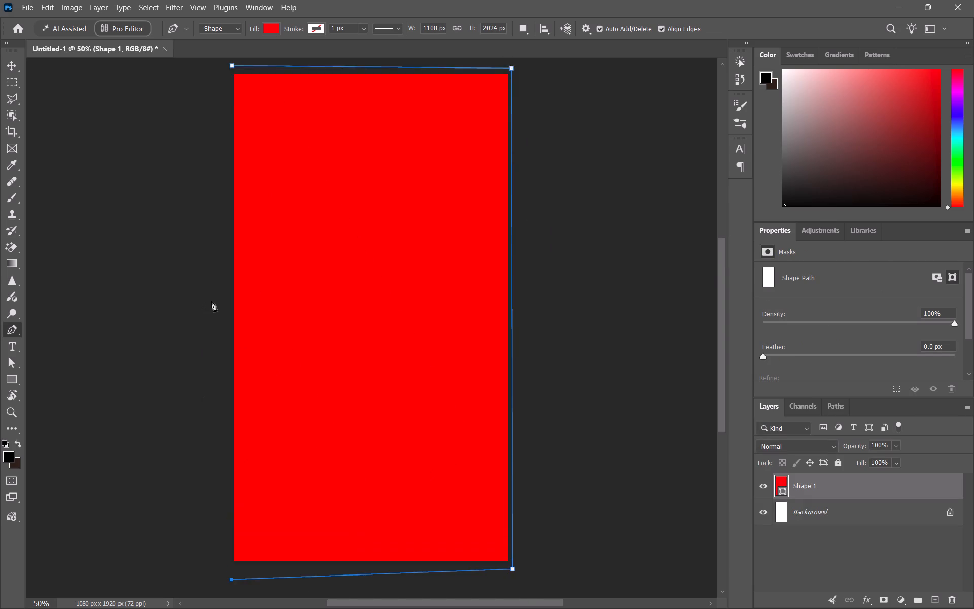
scroll(211, 301, "up", 2)
left_click(229, 105)
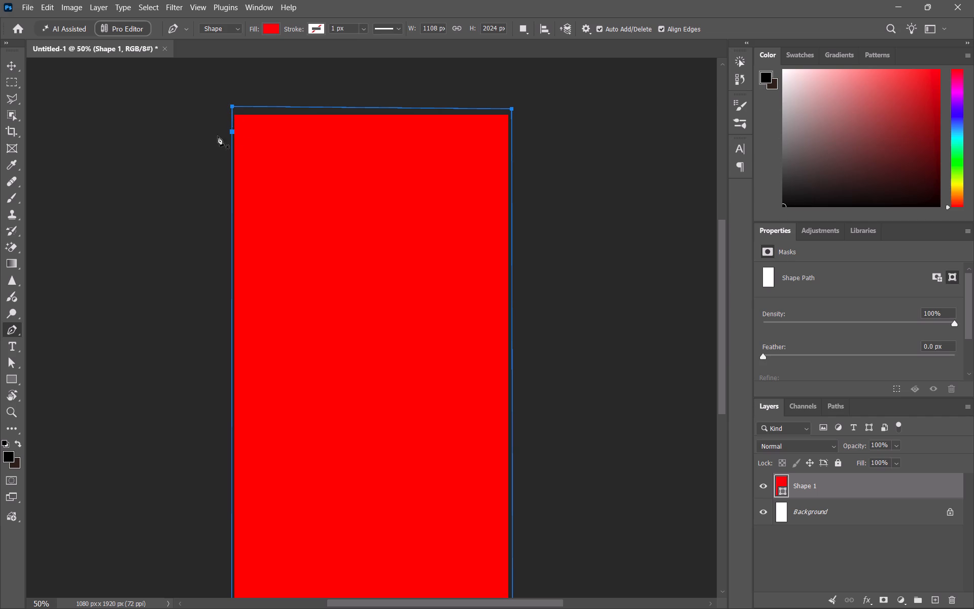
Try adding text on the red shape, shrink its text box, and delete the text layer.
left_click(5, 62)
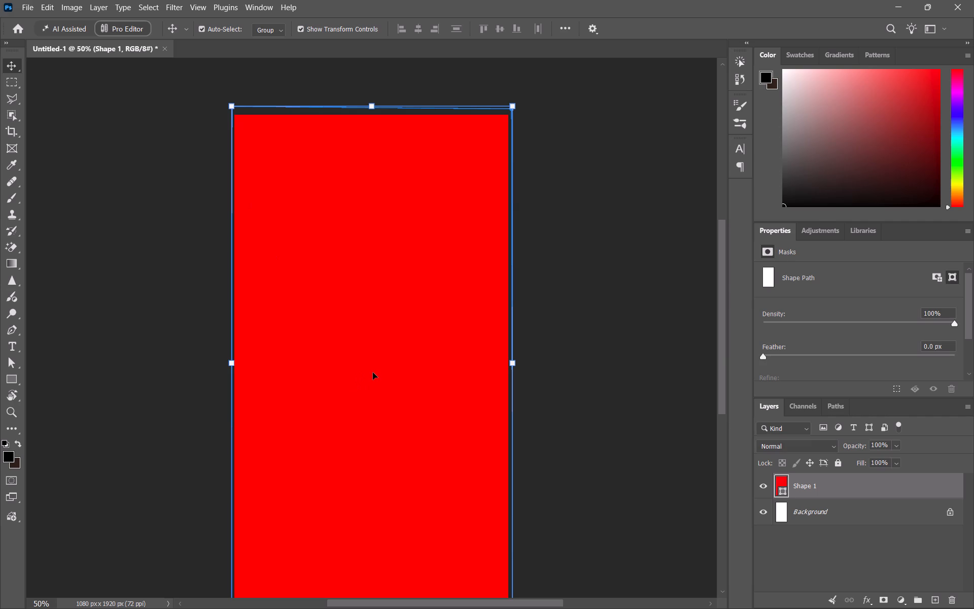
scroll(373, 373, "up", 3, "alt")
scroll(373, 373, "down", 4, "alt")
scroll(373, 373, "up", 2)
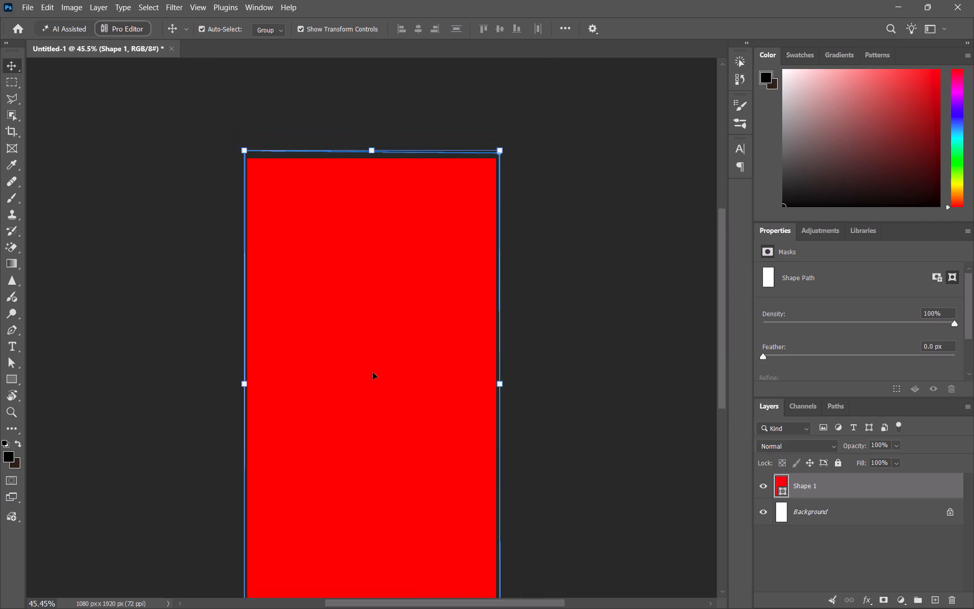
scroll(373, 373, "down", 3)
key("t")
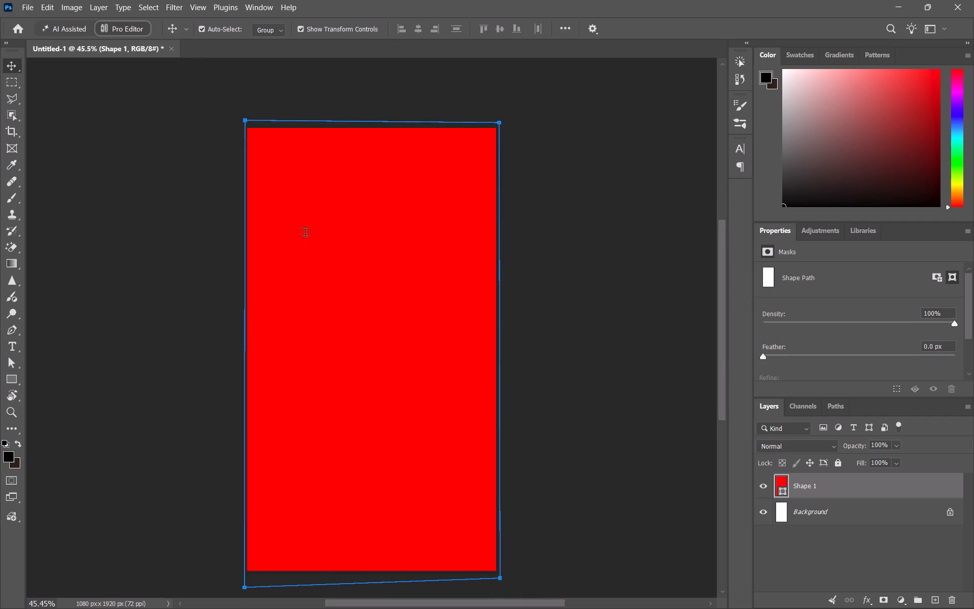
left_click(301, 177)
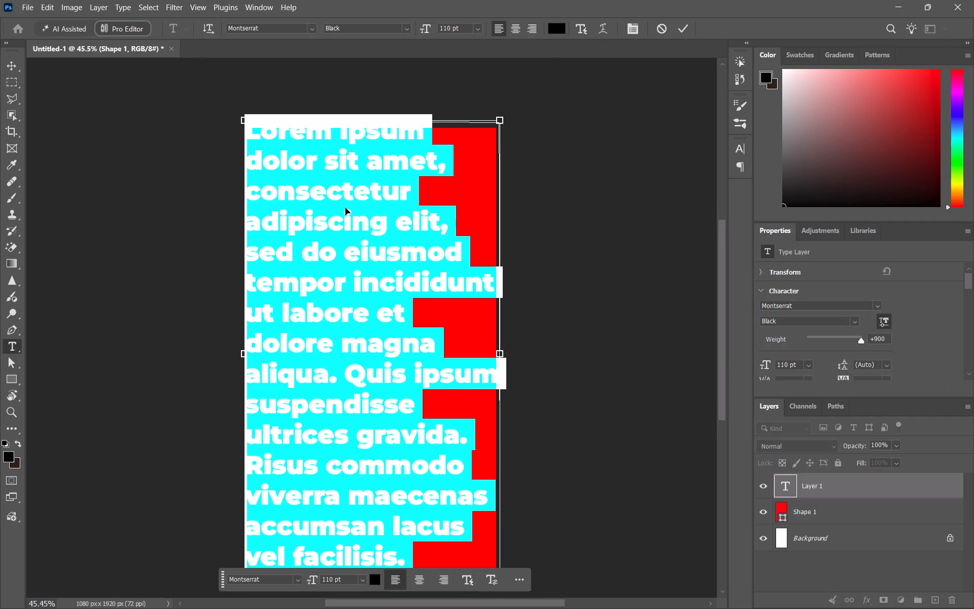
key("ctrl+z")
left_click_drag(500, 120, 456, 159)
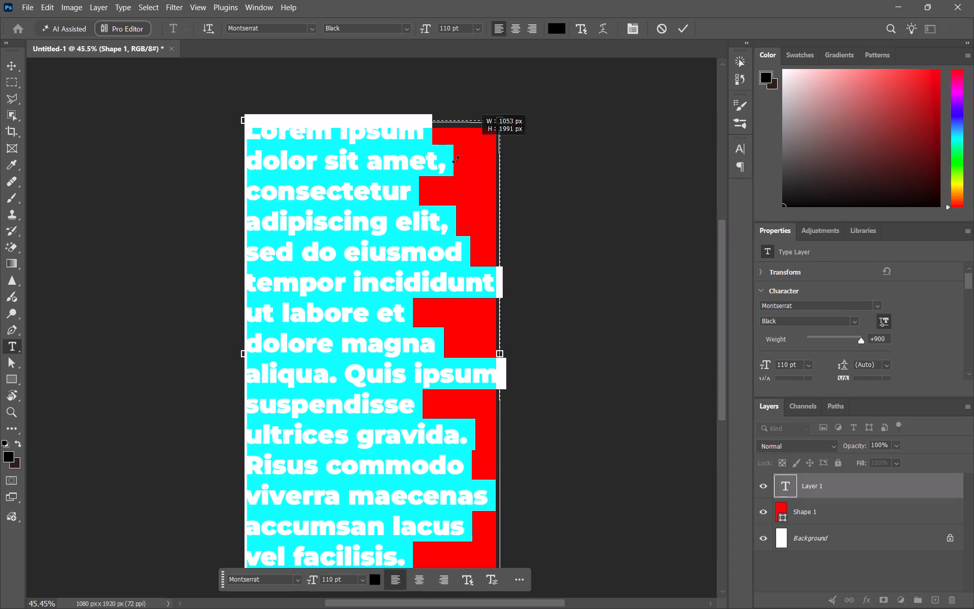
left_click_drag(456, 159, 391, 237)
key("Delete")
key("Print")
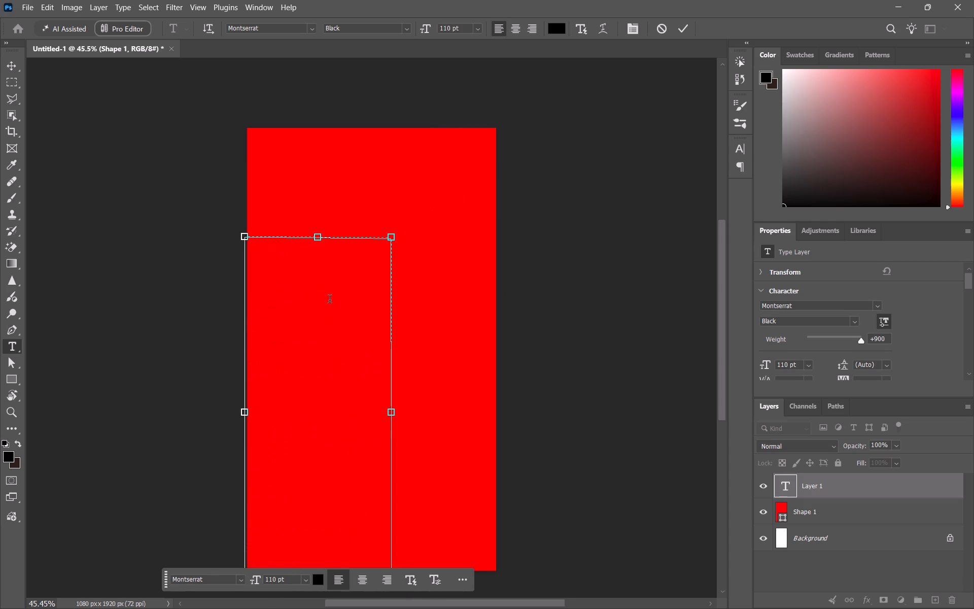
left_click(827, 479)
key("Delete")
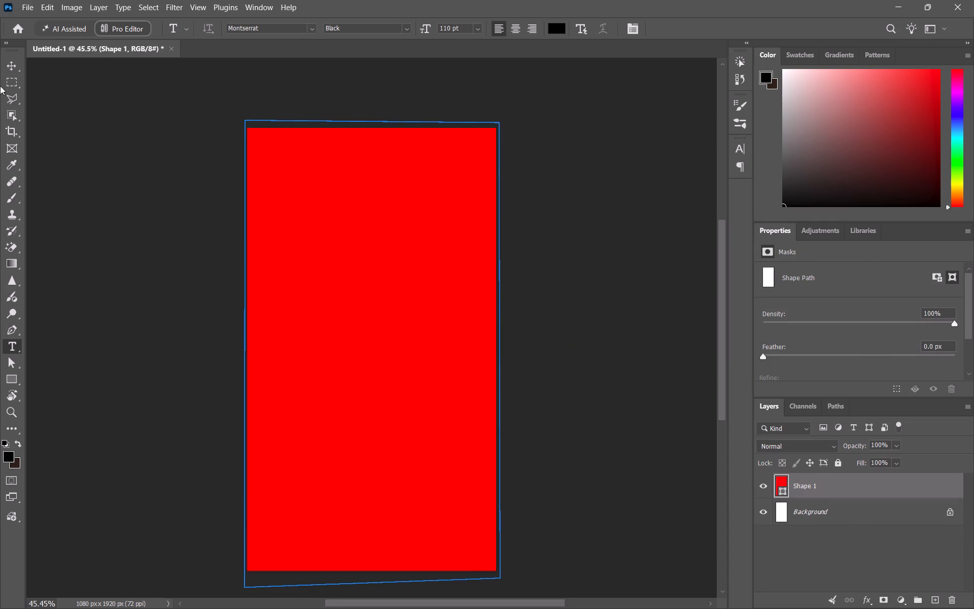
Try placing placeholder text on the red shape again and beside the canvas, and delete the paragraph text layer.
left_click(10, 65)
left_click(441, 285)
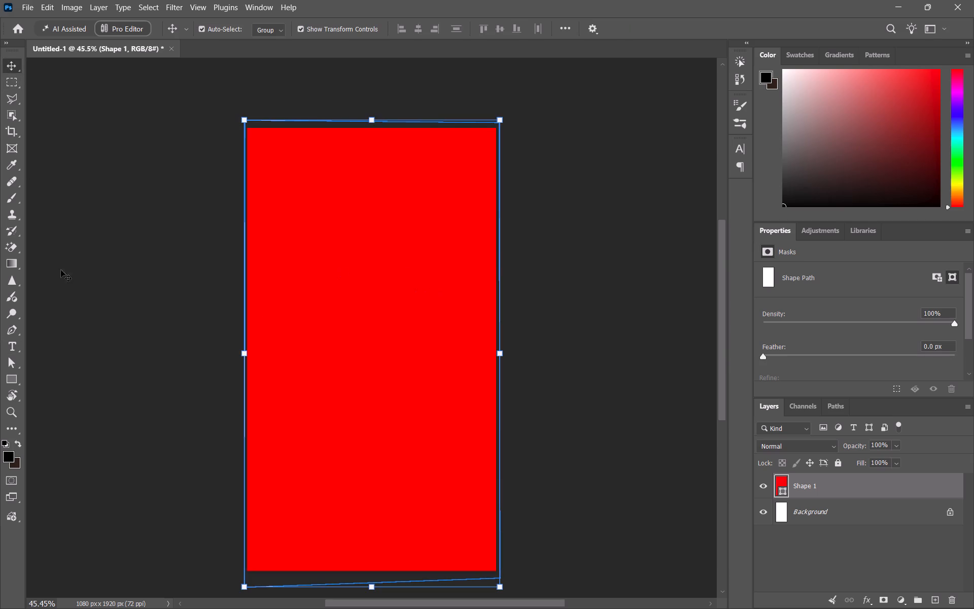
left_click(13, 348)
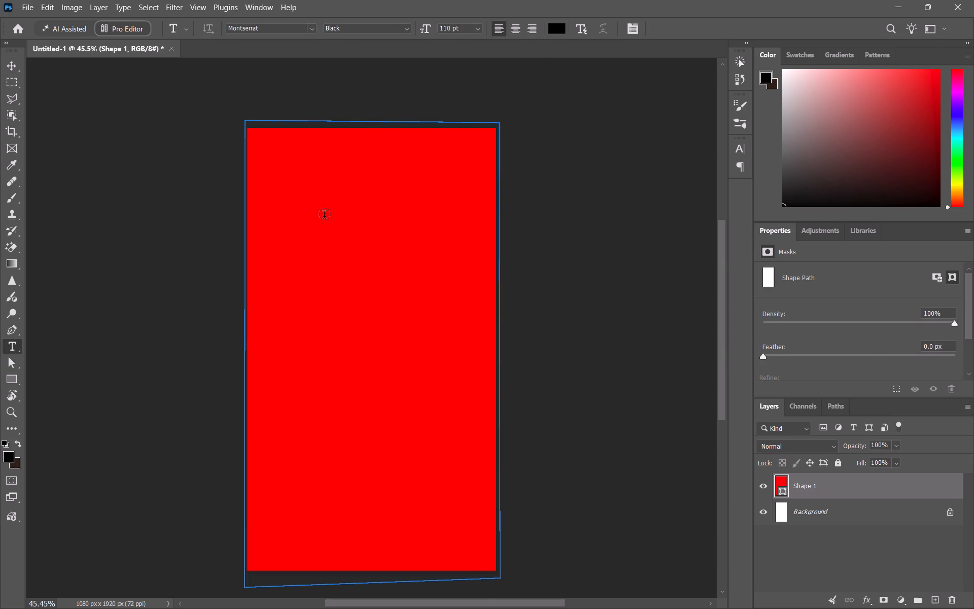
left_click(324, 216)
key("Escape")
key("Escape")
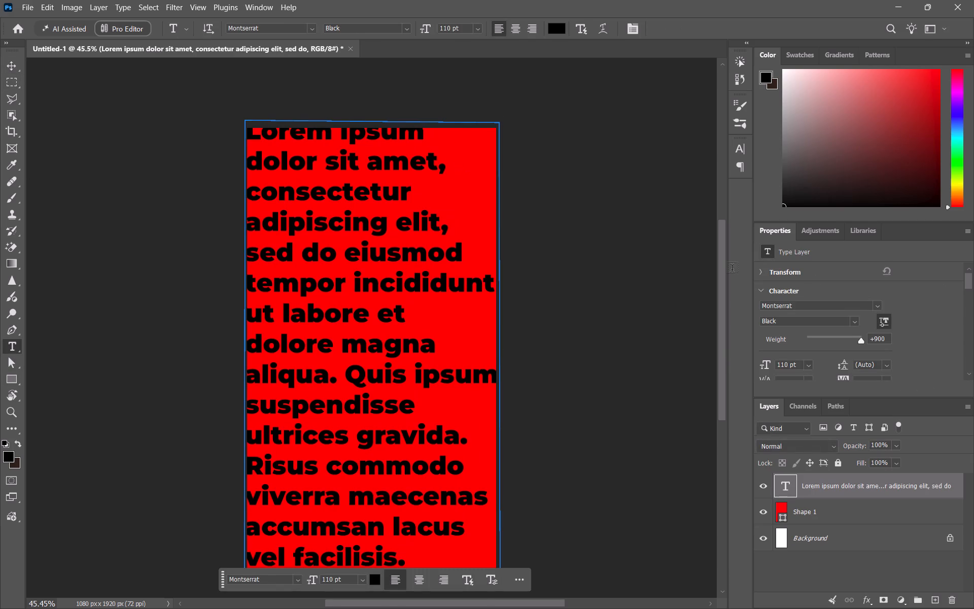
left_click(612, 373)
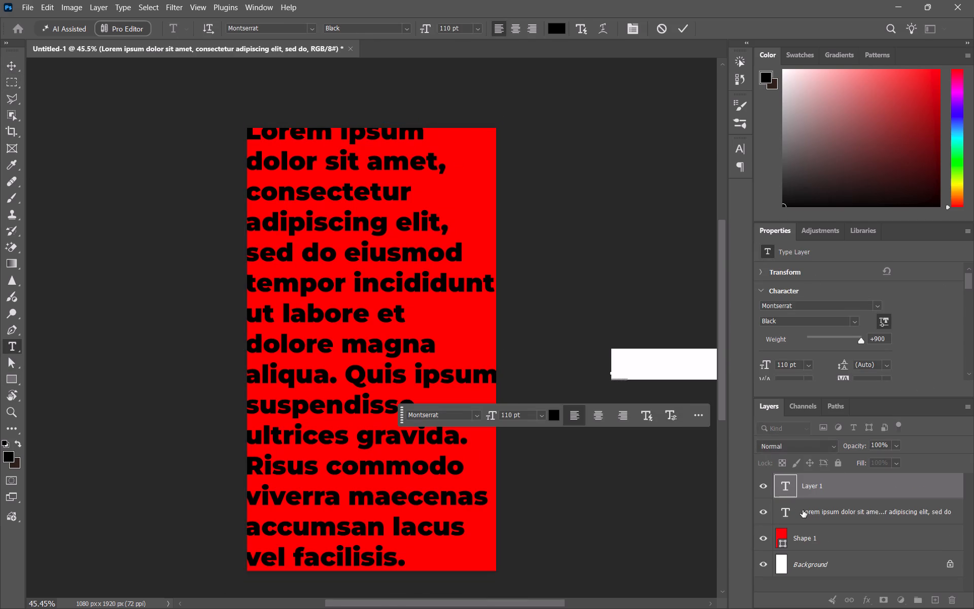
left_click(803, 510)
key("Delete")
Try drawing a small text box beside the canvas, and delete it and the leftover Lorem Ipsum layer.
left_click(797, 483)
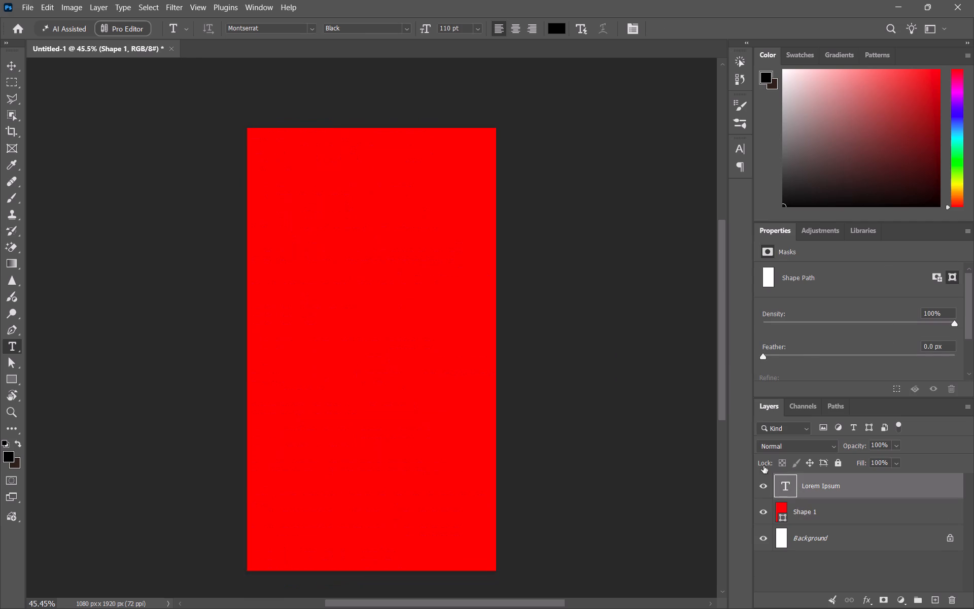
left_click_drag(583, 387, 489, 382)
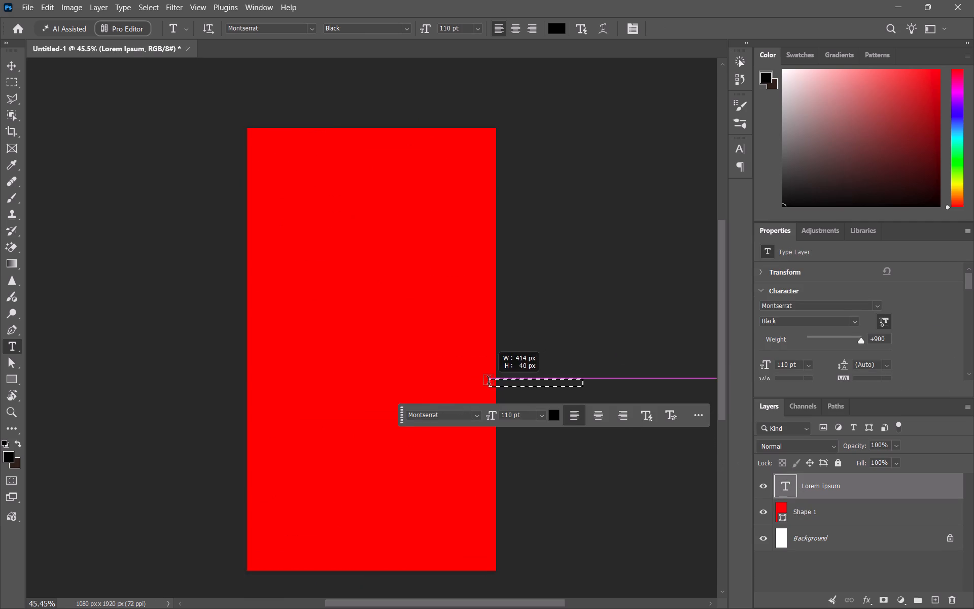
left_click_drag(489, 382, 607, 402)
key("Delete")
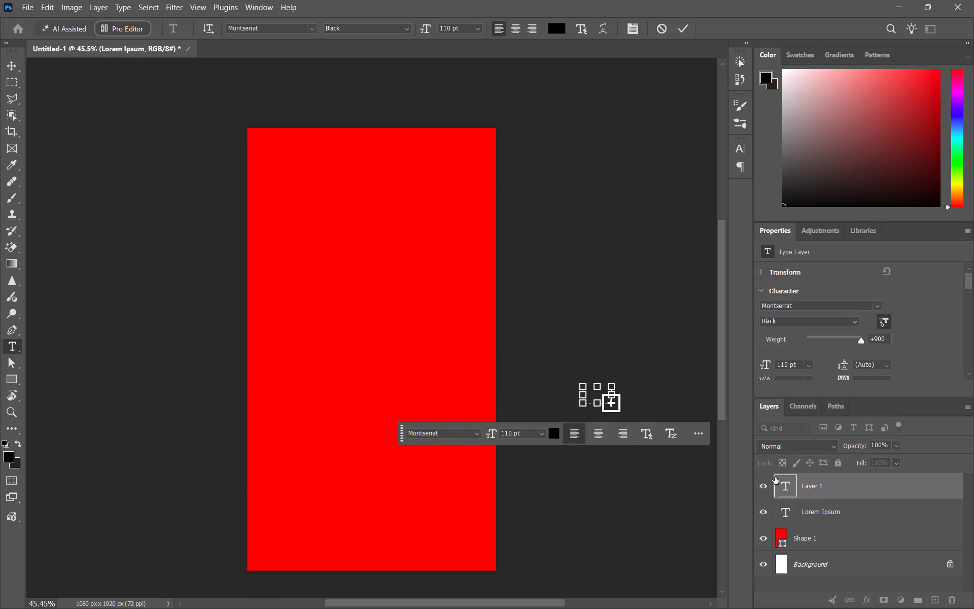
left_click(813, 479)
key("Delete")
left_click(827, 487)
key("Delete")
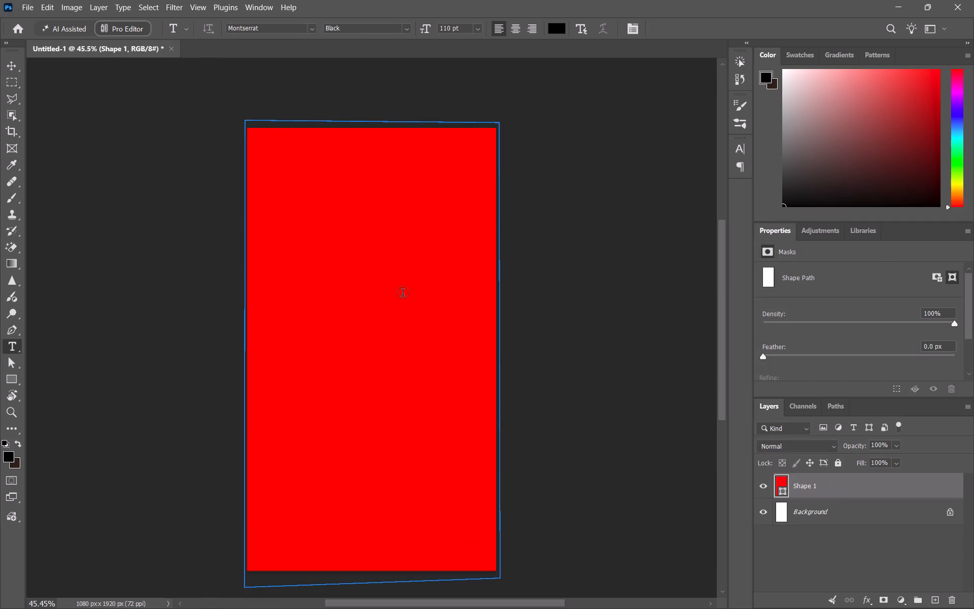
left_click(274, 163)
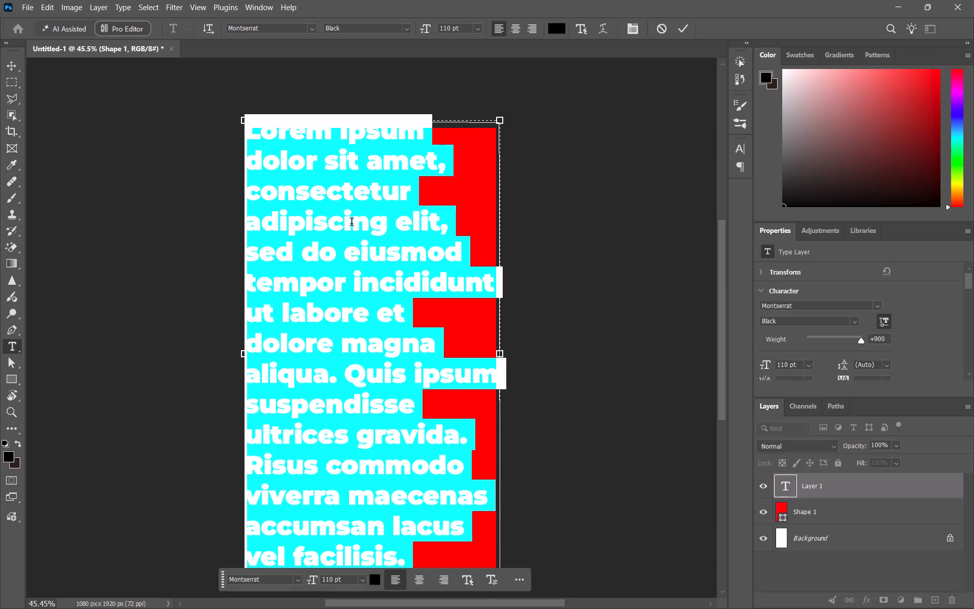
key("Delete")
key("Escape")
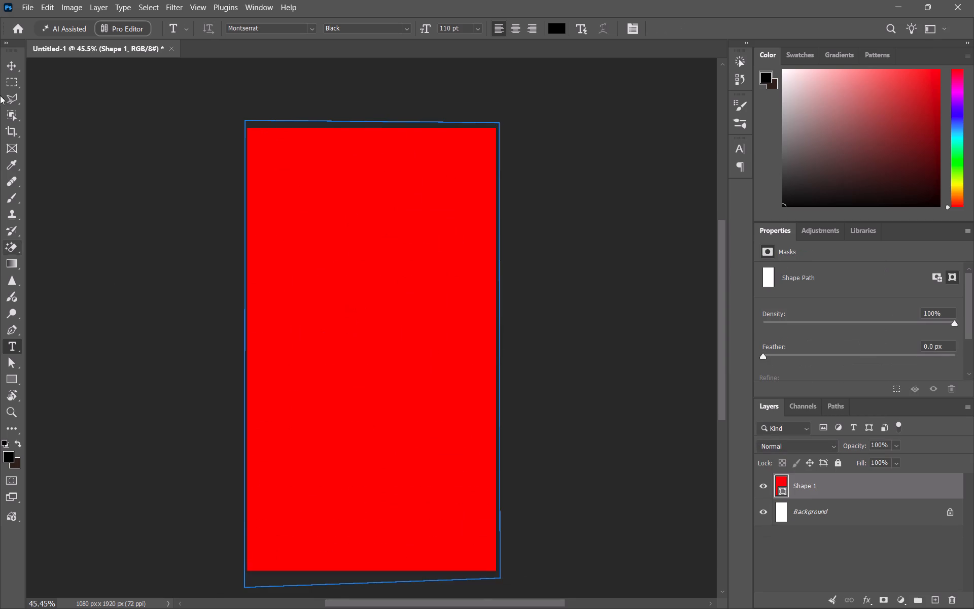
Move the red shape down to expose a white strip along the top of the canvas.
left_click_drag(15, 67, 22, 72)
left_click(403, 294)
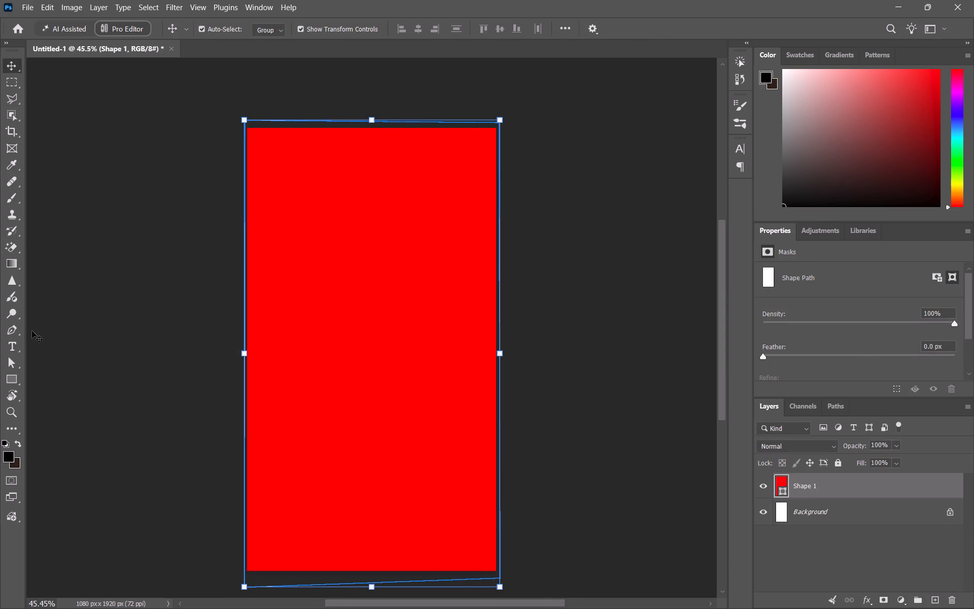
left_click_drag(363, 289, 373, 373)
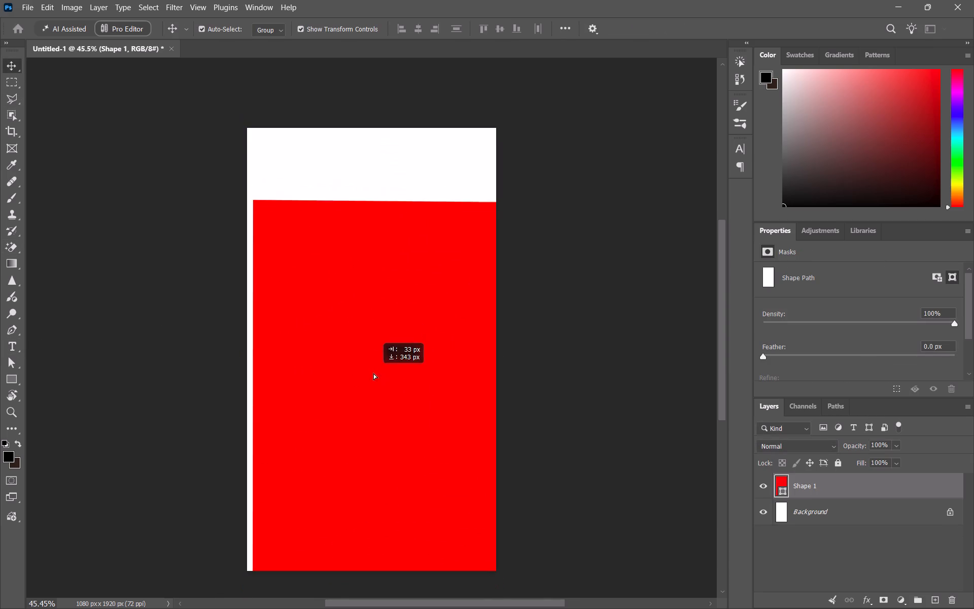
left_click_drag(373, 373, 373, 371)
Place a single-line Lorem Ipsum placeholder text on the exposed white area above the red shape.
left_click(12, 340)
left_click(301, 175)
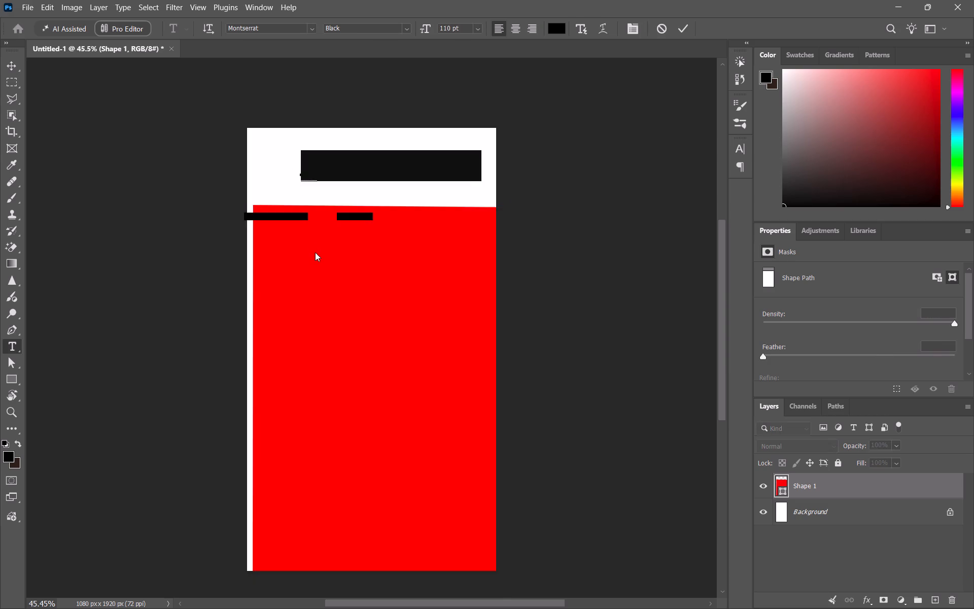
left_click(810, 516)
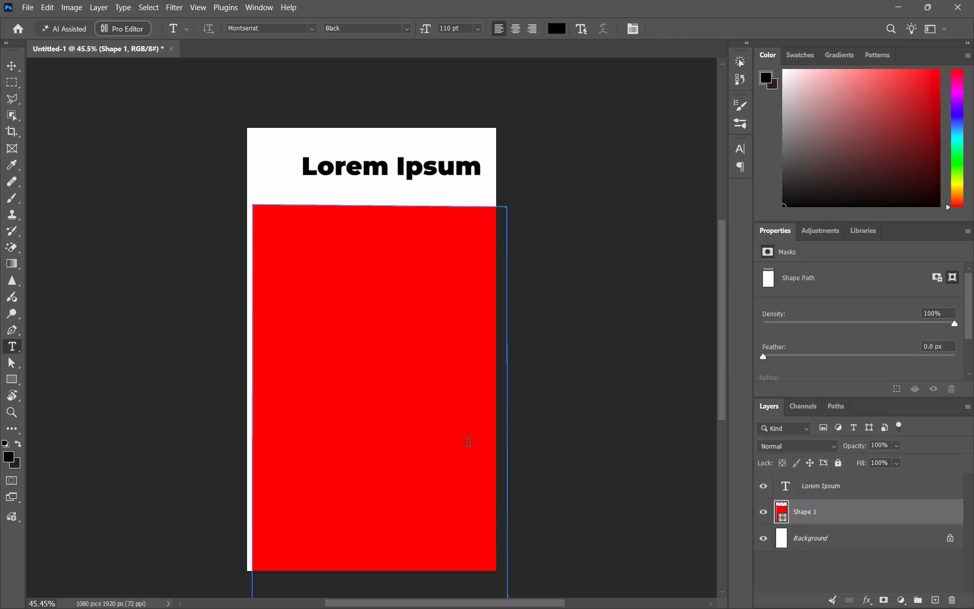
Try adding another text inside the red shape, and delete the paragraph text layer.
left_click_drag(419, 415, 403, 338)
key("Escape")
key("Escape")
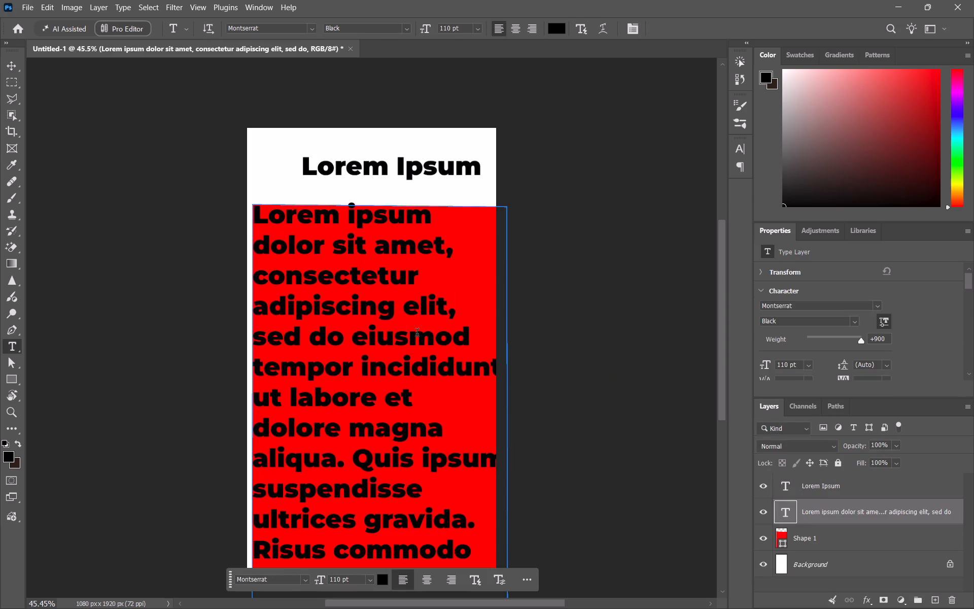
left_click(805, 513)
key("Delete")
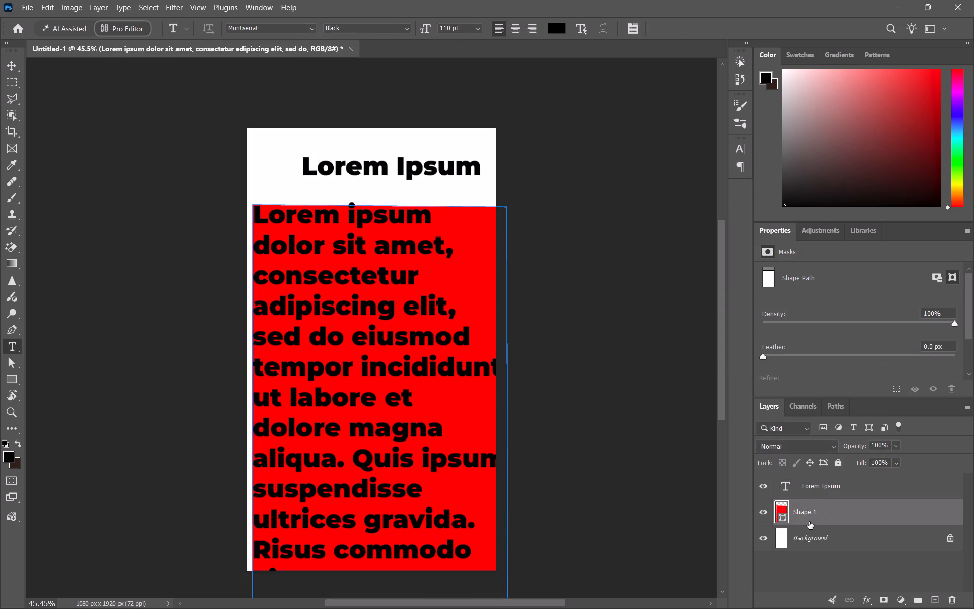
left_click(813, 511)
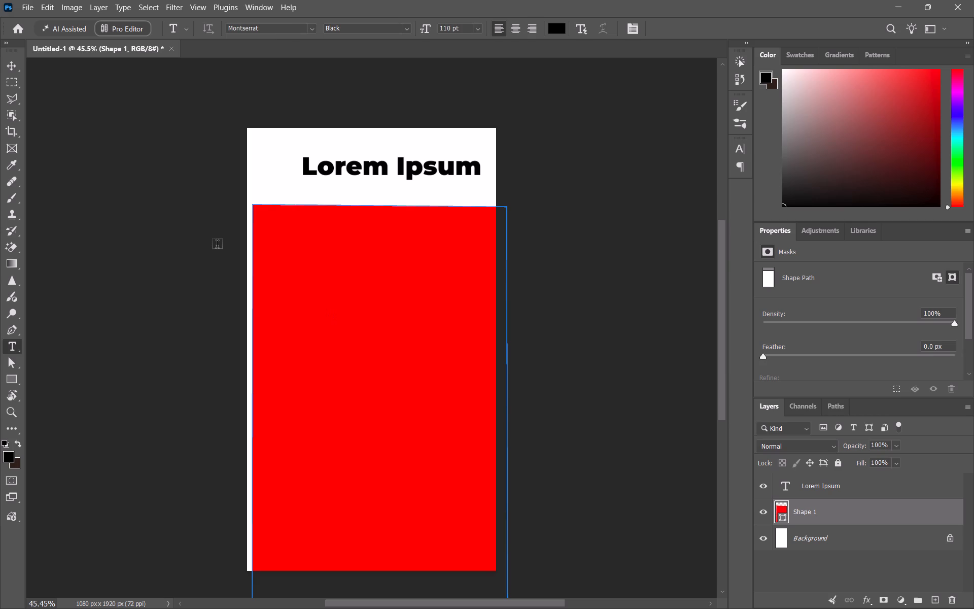
Move the red shape back up until it covers the whole canvas behind the heading text.
key("v")
left_click_drag(341, 303, 337, 215)
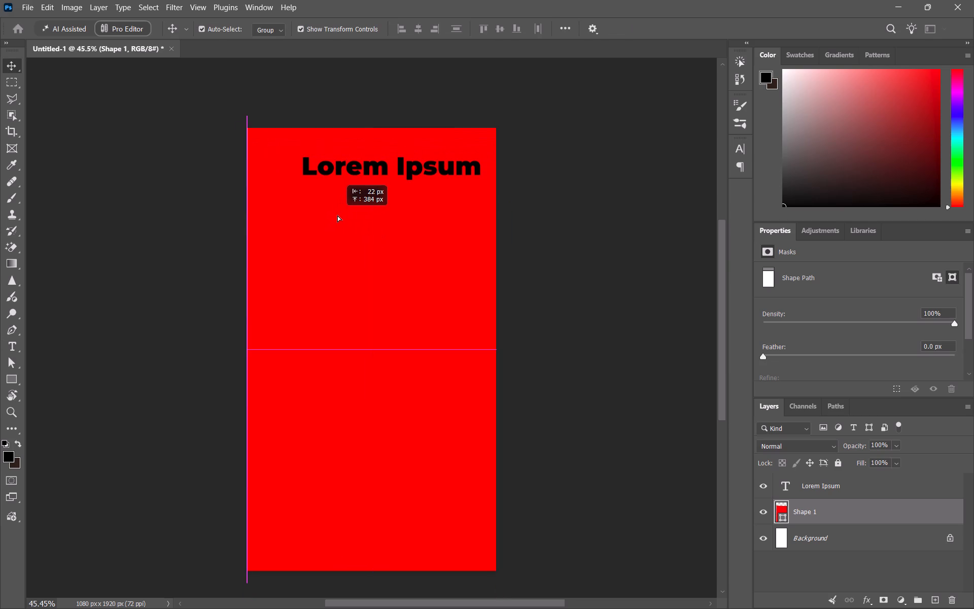
left_click_drag(337, 215, 333, 213)
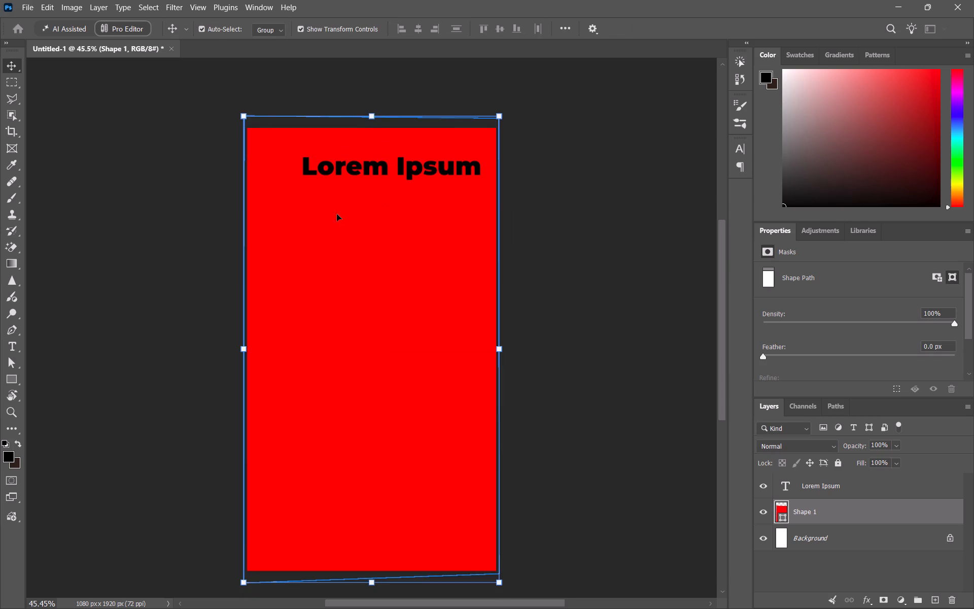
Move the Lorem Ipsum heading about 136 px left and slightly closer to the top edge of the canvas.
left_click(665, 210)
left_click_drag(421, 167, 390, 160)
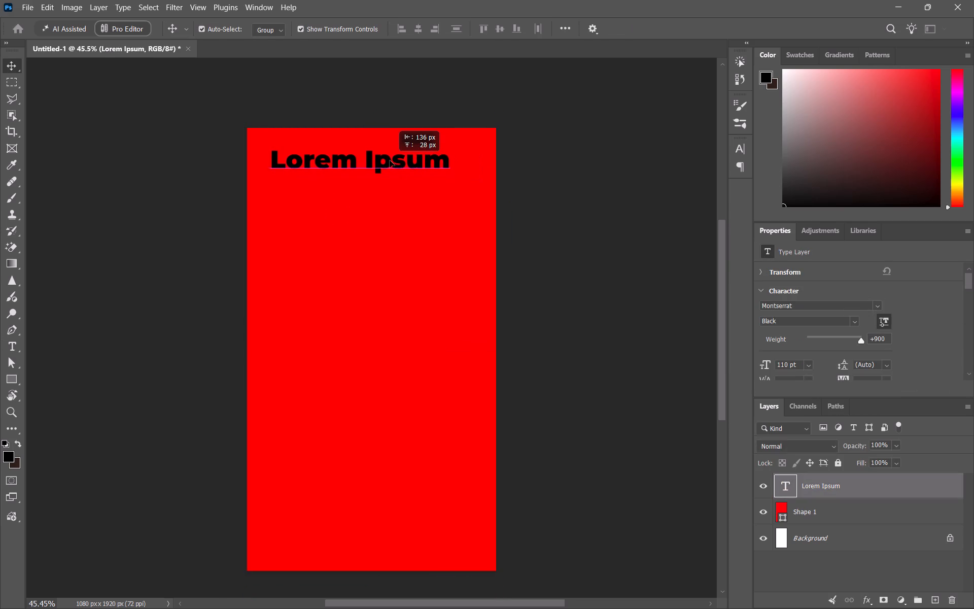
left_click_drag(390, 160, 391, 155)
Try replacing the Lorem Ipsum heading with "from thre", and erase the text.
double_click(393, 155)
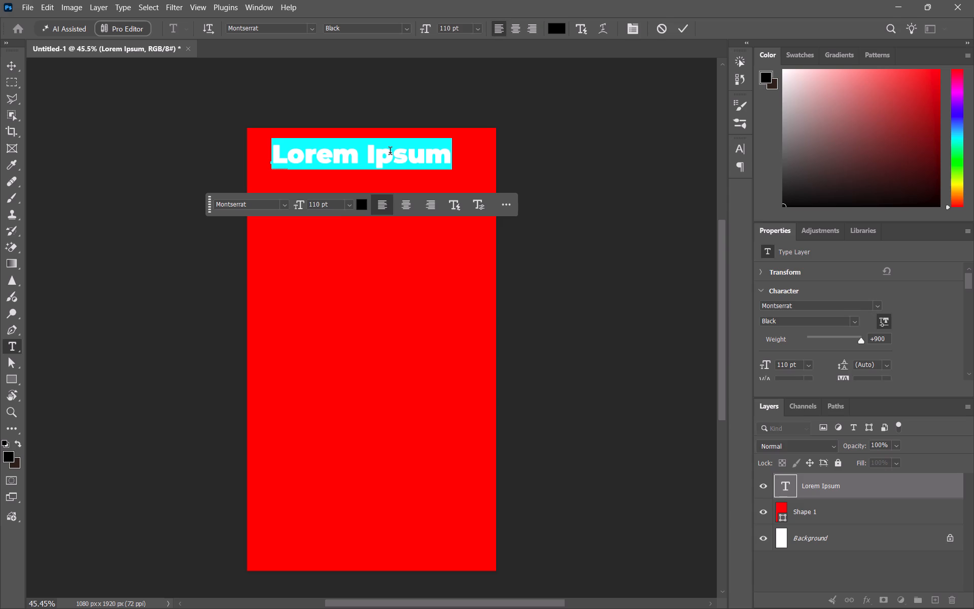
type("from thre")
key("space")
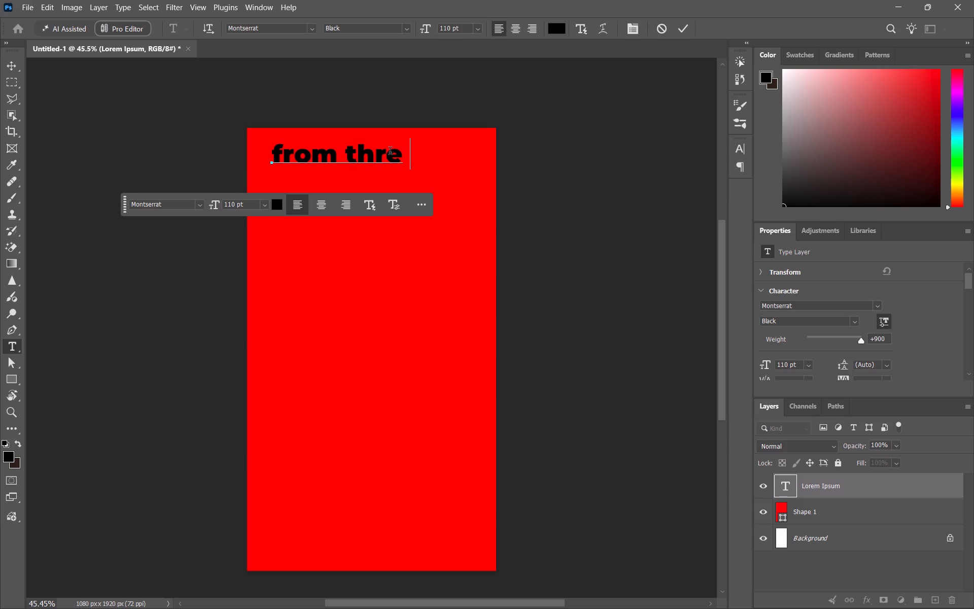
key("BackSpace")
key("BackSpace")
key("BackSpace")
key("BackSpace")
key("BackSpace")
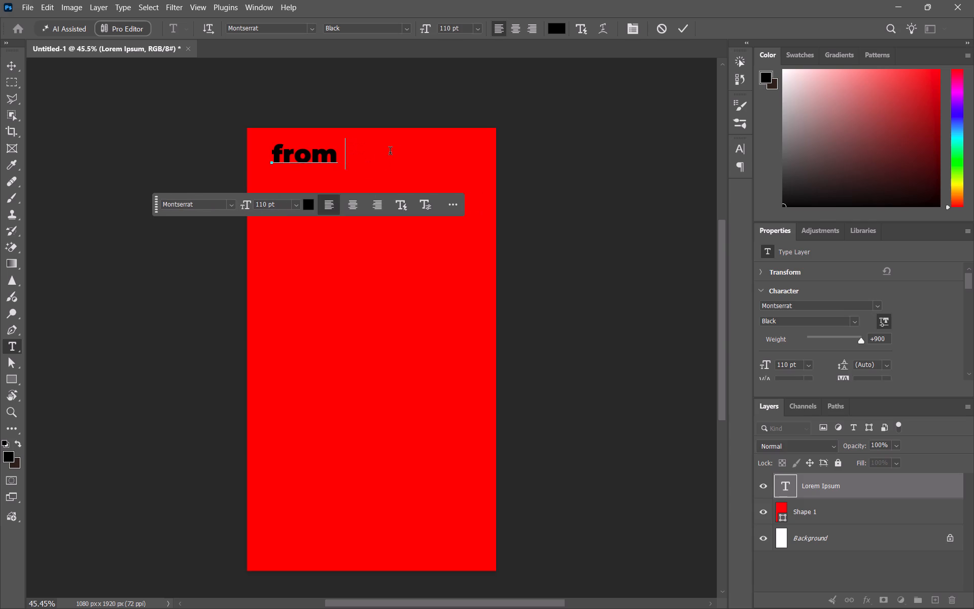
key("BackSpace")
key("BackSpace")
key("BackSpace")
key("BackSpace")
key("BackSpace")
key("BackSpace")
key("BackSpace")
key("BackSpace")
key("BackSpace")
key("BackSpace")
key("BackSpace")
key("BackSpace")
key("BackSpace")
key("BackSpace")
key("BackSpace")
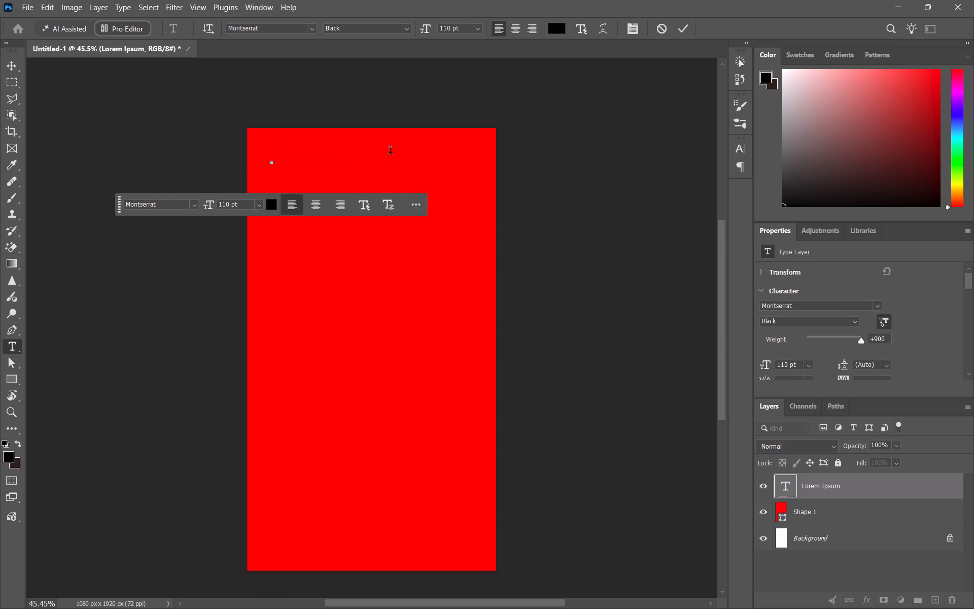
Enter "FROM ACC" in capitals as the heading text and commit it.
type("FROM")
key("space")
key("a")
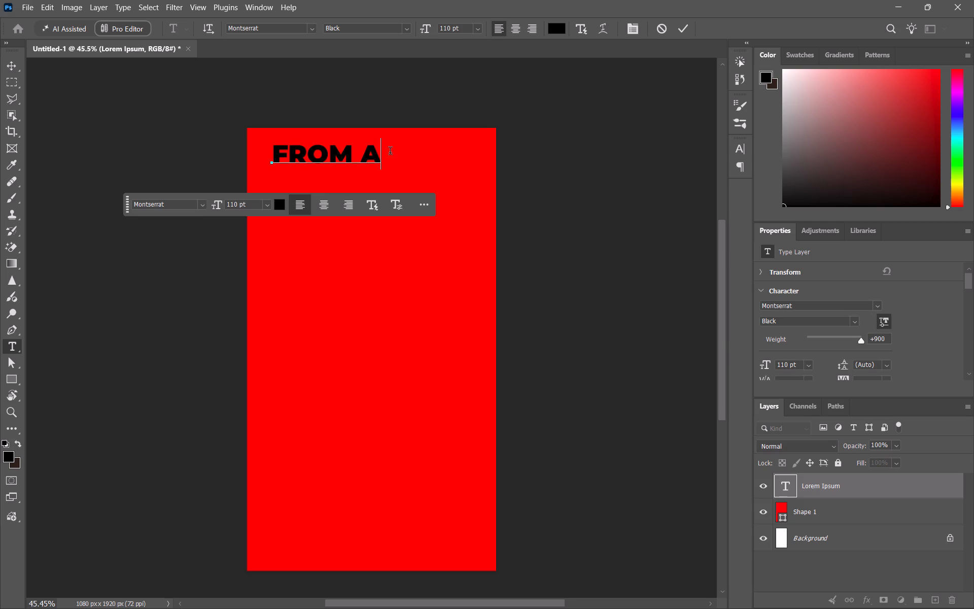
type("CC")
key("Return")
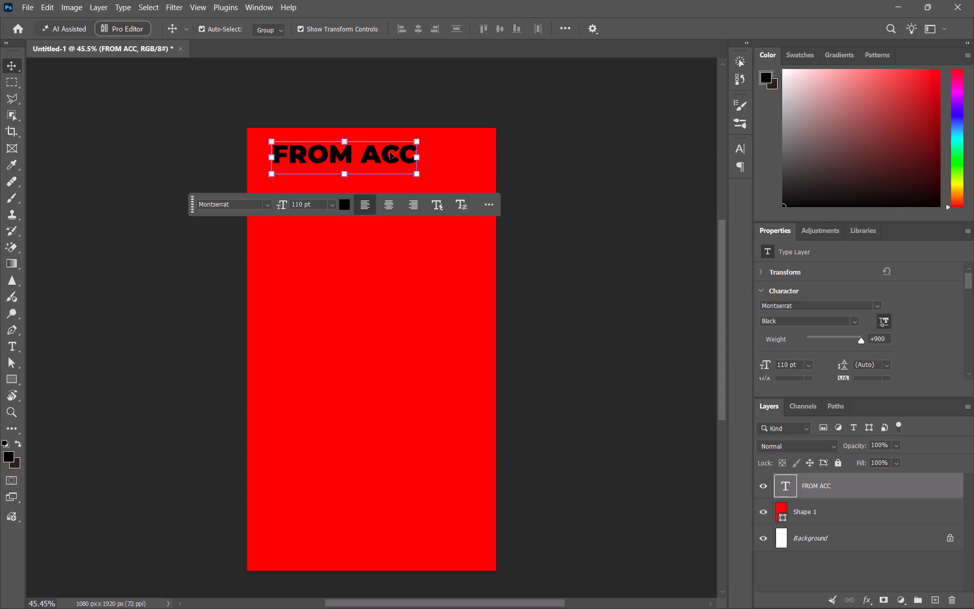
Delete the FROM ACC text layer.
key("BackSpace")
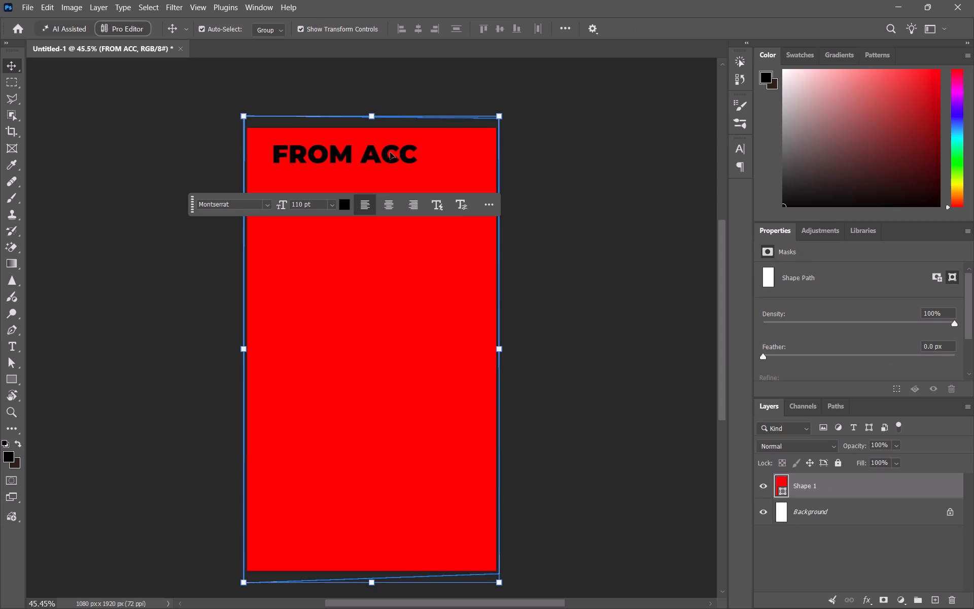
Undo the deletion of the FROM ACC text layer.
key("ctrl+z")
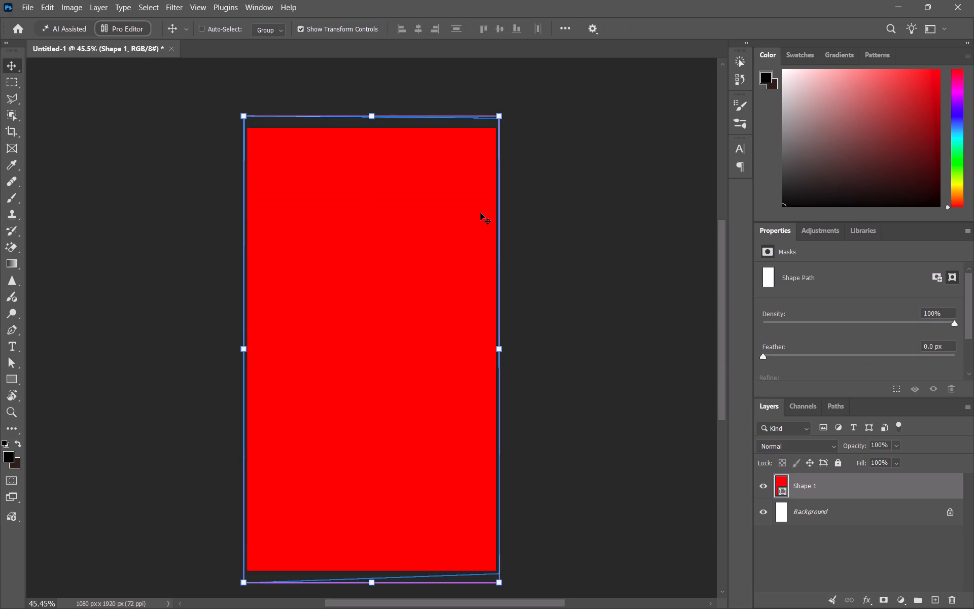
Extend the FROM ACC heading so that it reads FROM ACCLAIMED DIRECTOR, and commit the text.
left_click(372, 163)
double_click(377, 161)
left_click(394, 154)
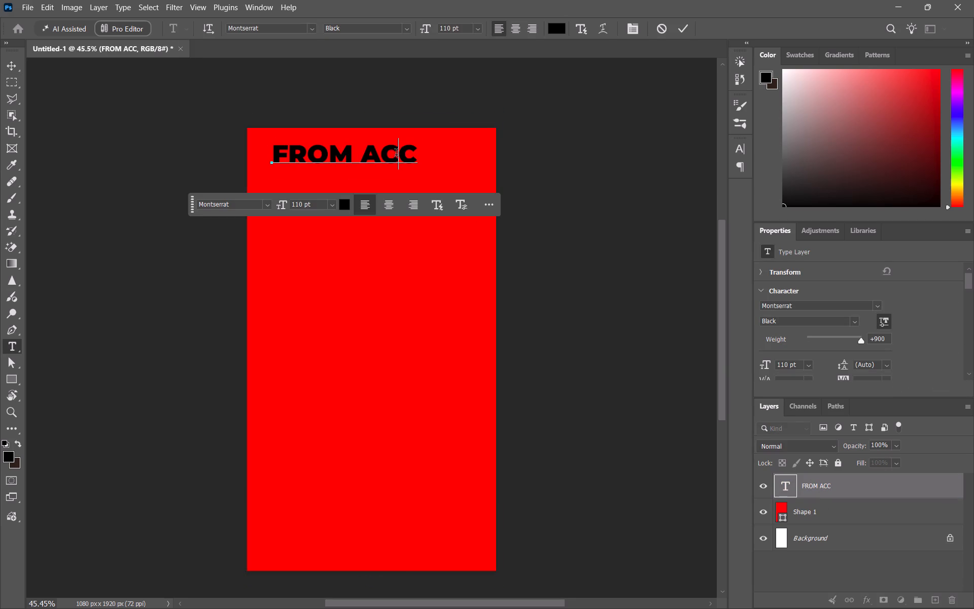
left_click_drag(413, 154, 388, 148)
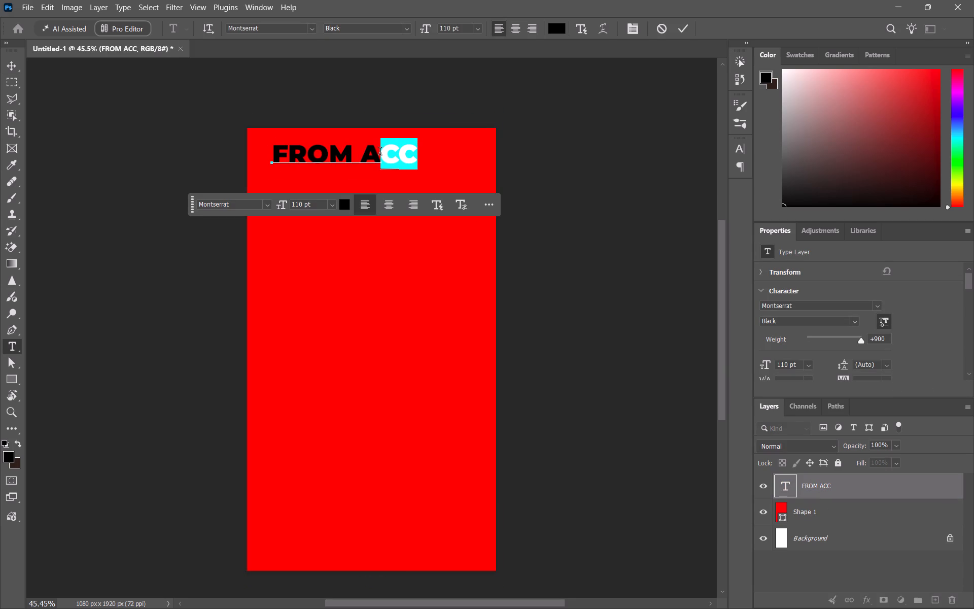
key("BackSpace")
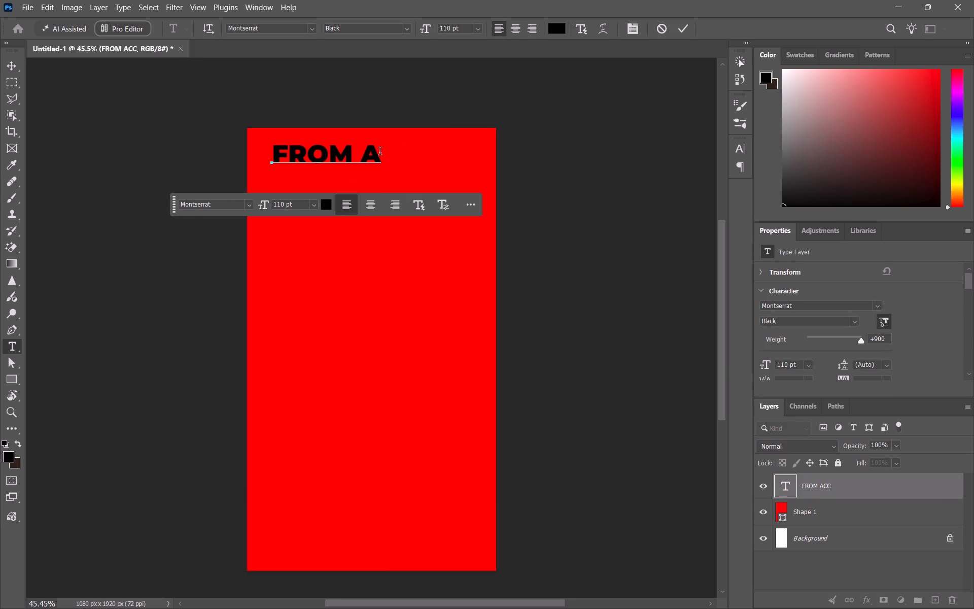
type("CC")
key("space")
key("BackSpace")
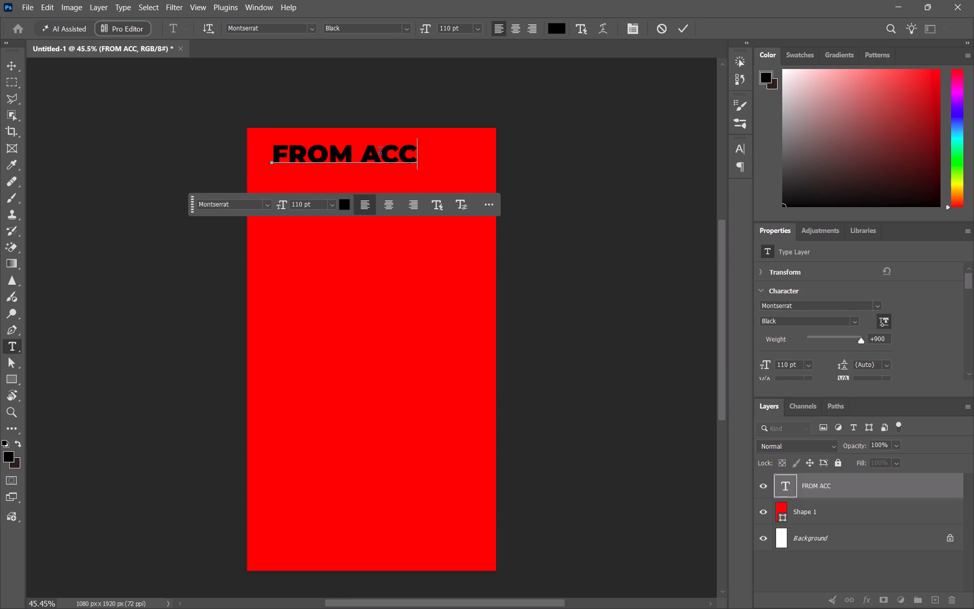
type("LAI")
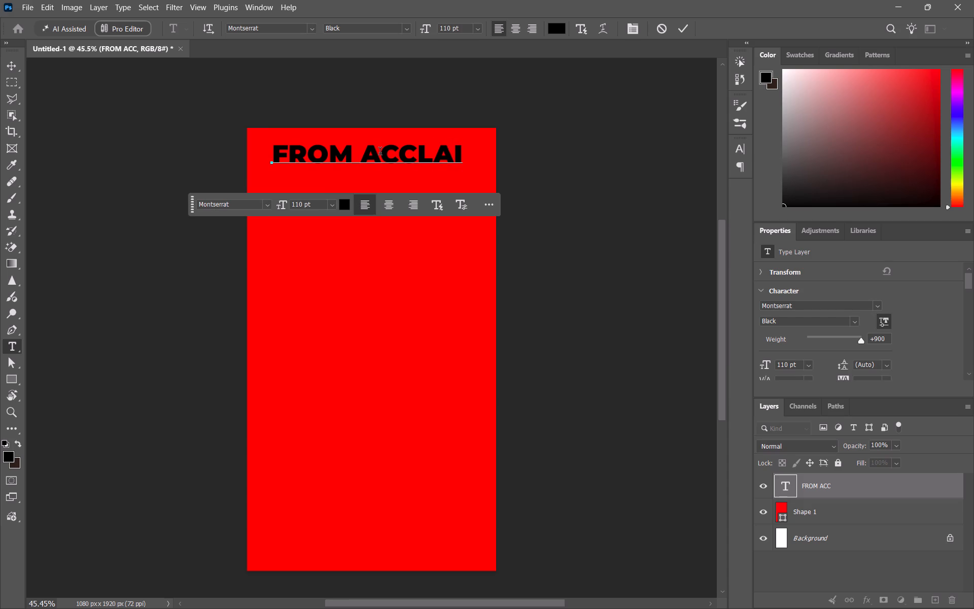
key("BackSpace")
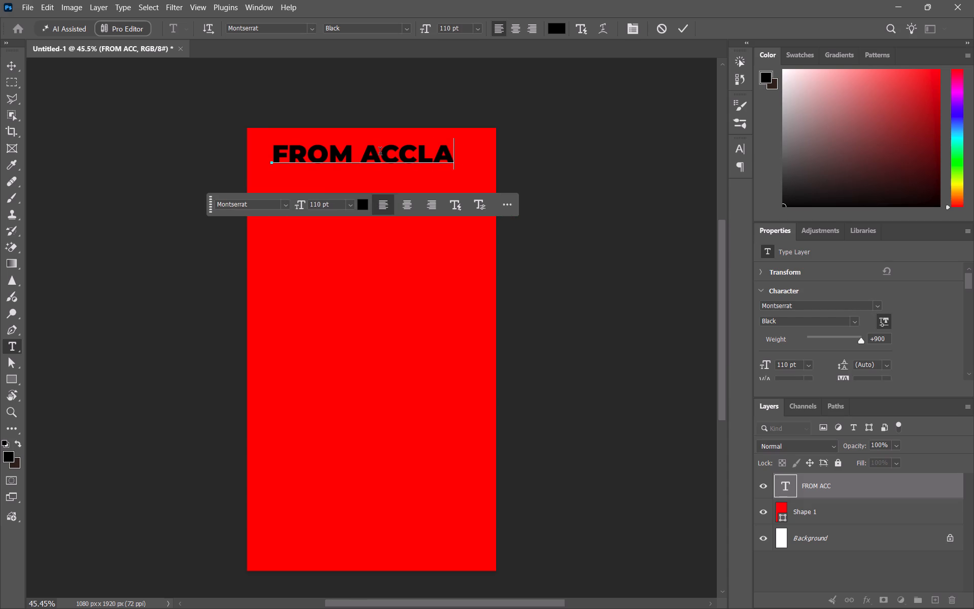
type("IMED")
key("space")
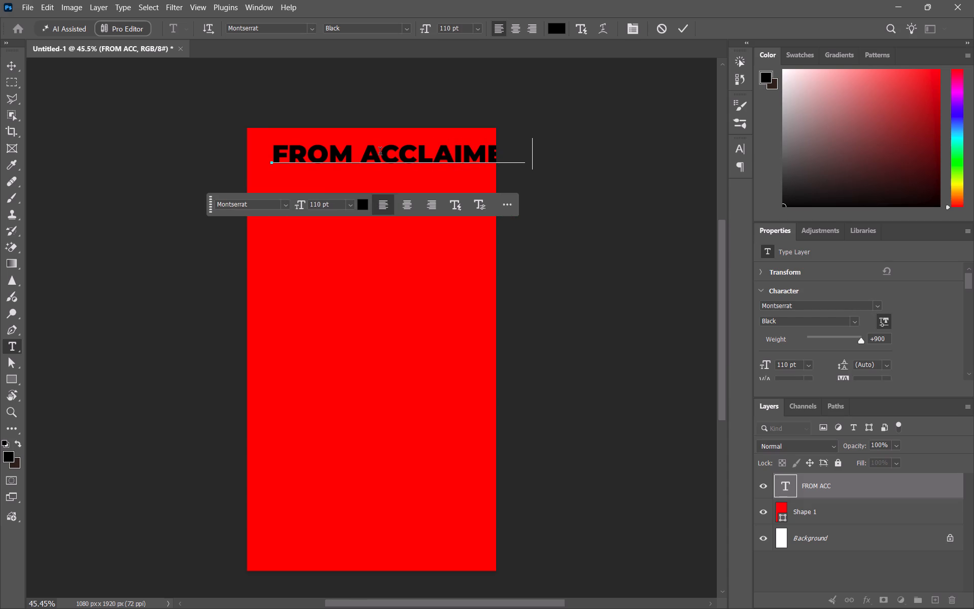
type("DI")
type("REC")
type("TOR")
left_click(9, 69)
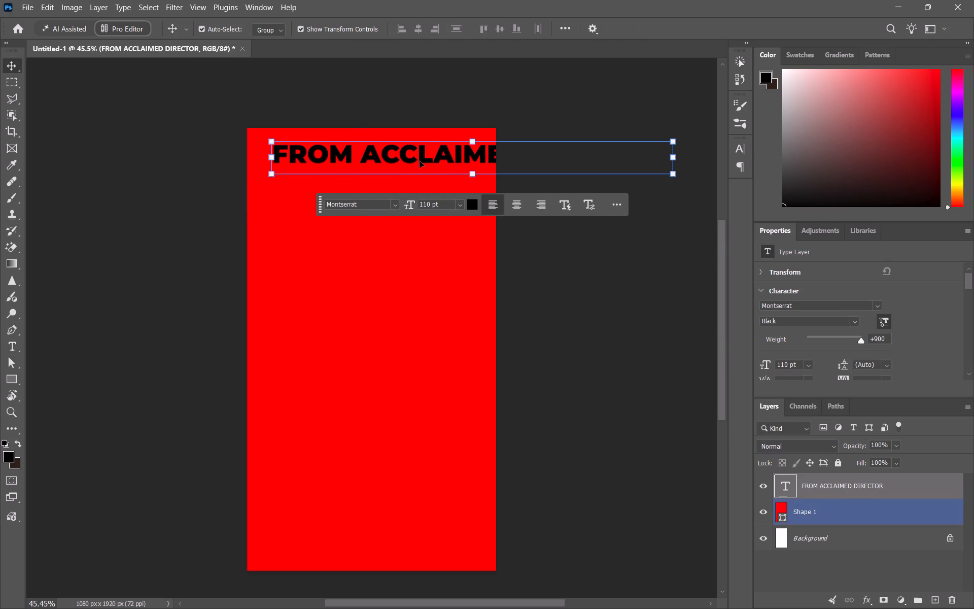
Move the heading left and slightly down until the word DIRECTOR starts just inside the canvas's left edge.
left_click_drag(420, 161, 145, 166)
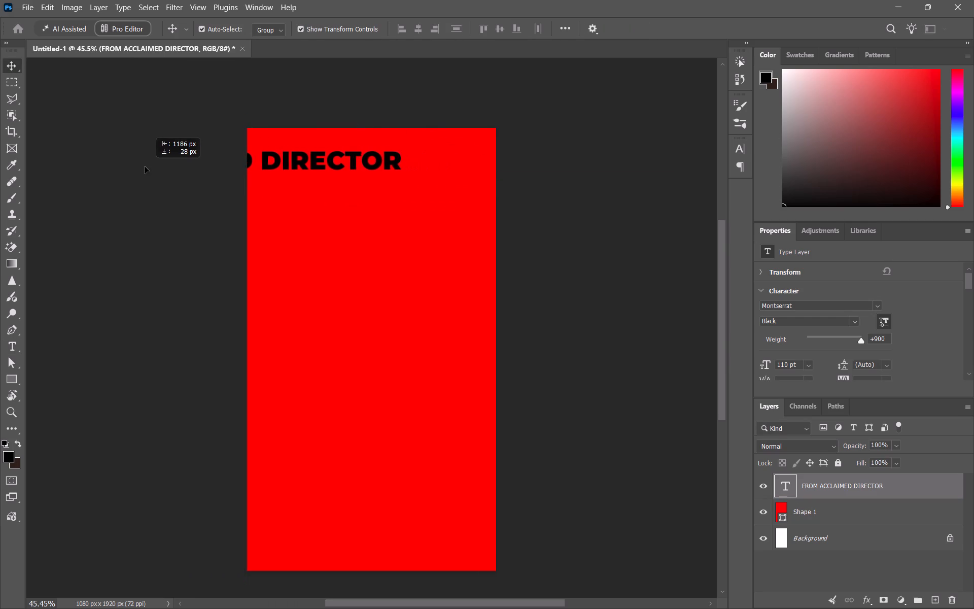
left_click_drag(145, 166, 135, 166)
Append DAVID LOWERY in capitals after DIRECTOR in the heading and commit the text.
triple_click(382, 158)
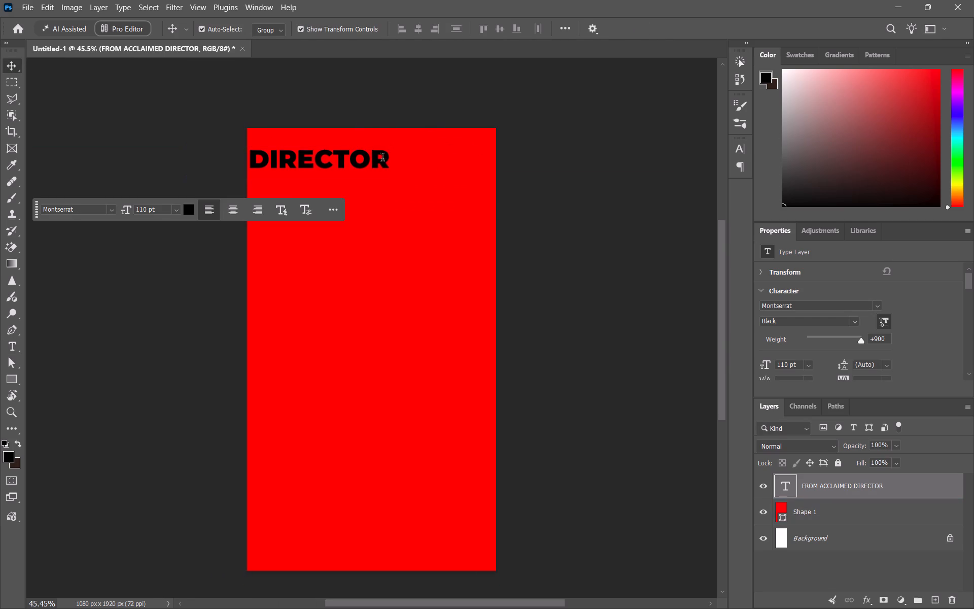
left_click(382, 159)
left_click(388, 160)
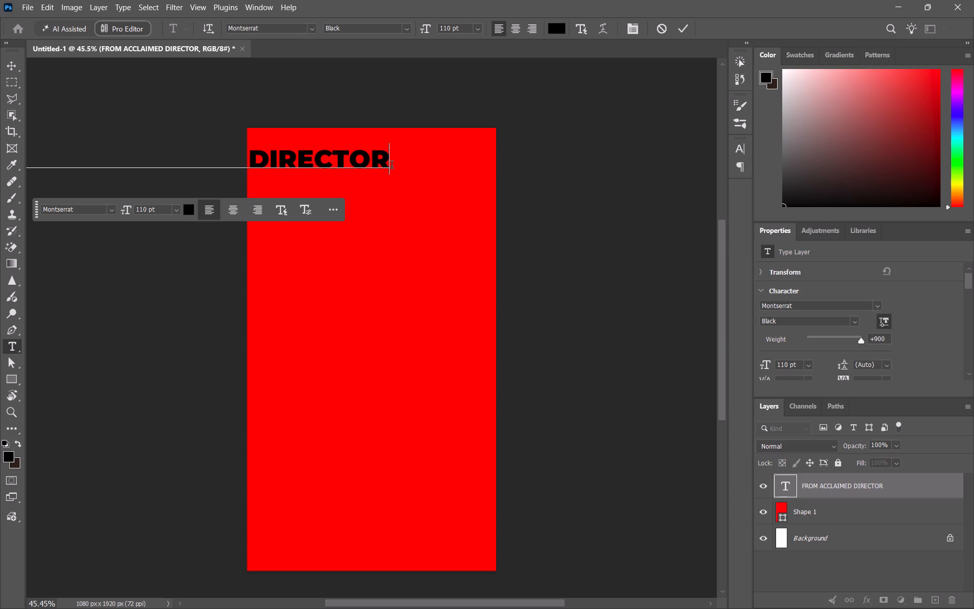
key("space")
key("d")
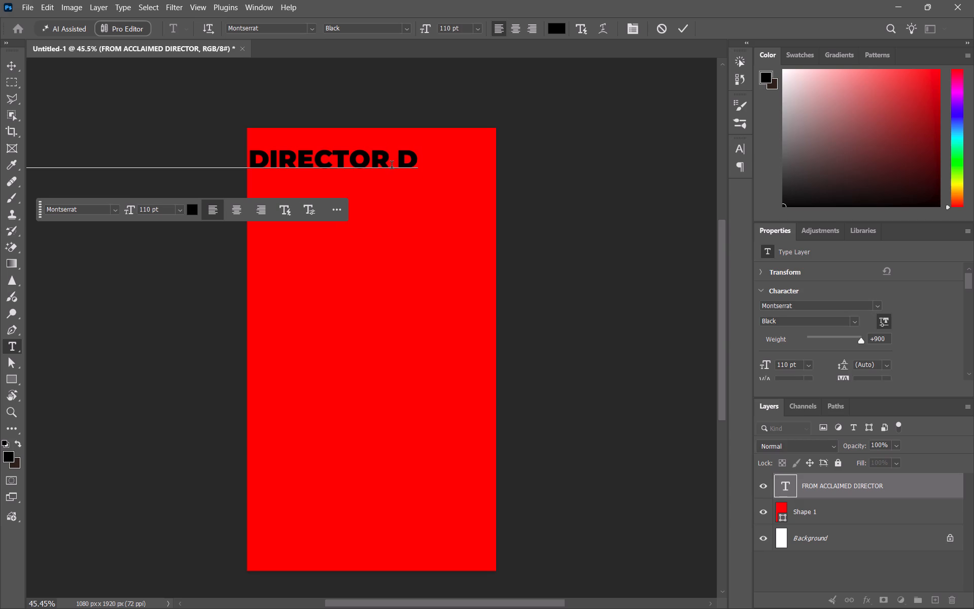
key("a")
type("VID")
key("space")
type("LOW")
type("ERY")
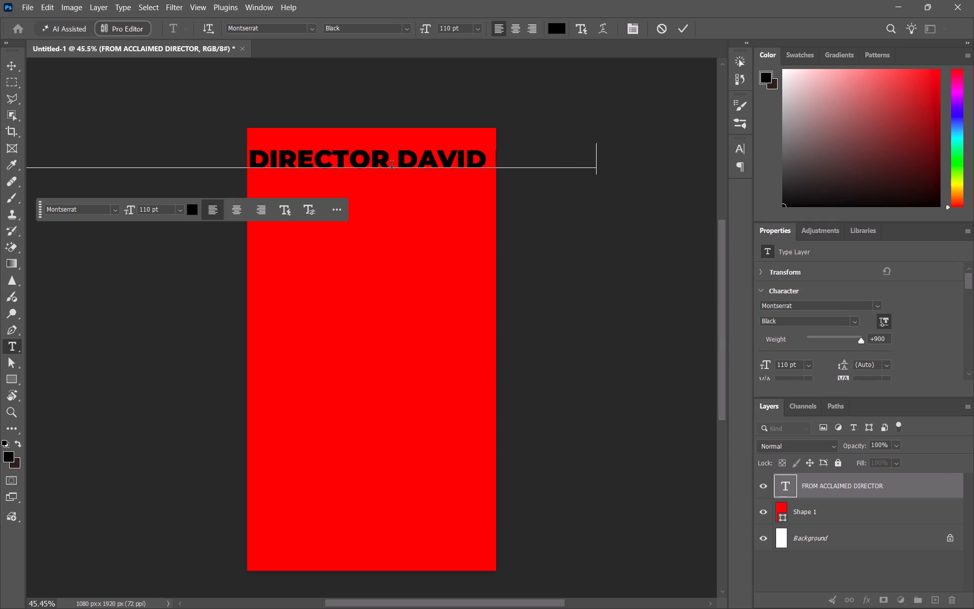
key("space")
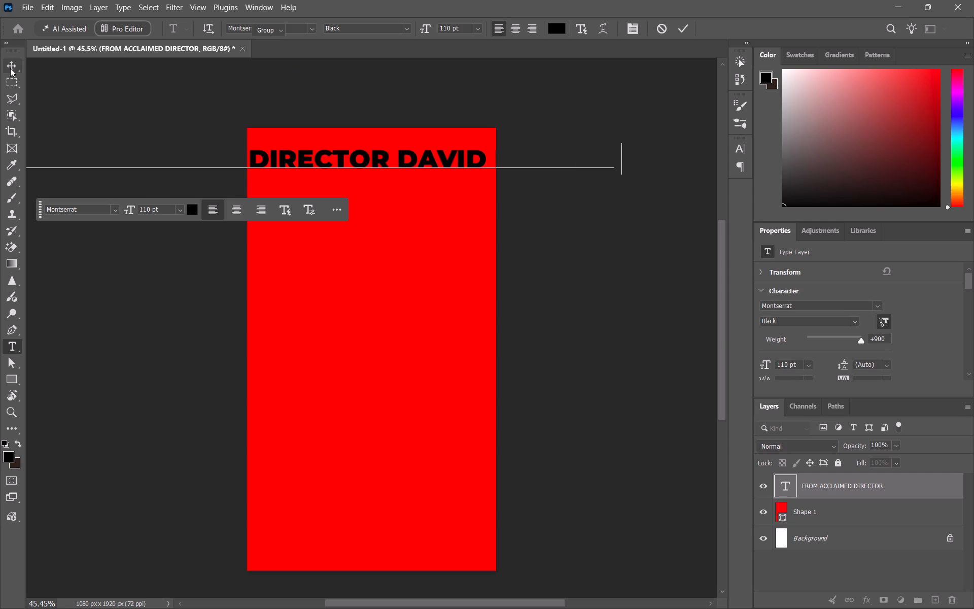
left_click(10, 68)
Set the colour of the whole FROM ACCLAIMED DIRECTOR DAVID LOWERY heading to yellow, #ffea00.
triple_click(275, 160)
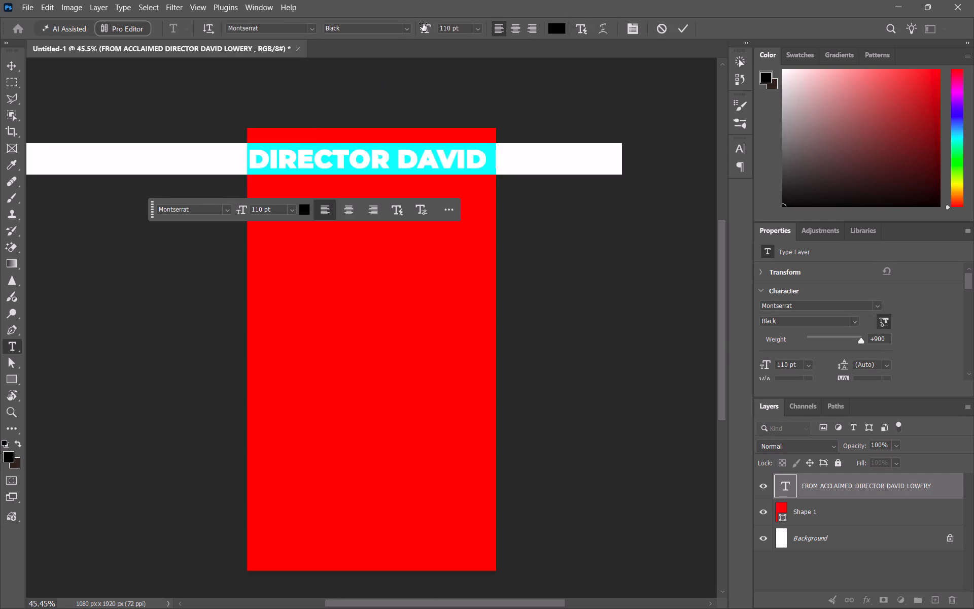
left_click(558, 28)
left_click_drag(190, 496, 191, 511)
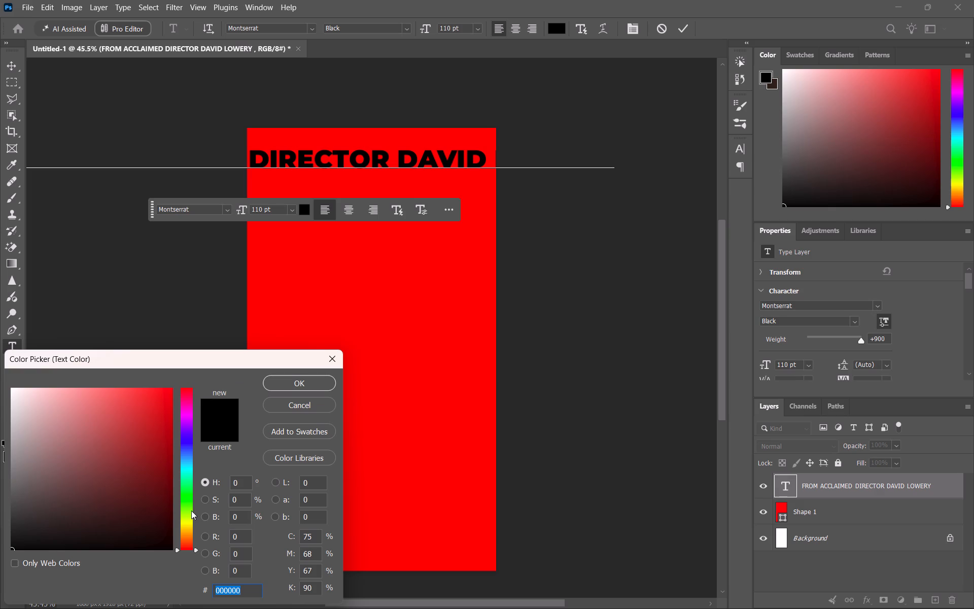
left_click_drag(191, 511, 186, 525)
left_click_drag(152, 444, 213, 364)
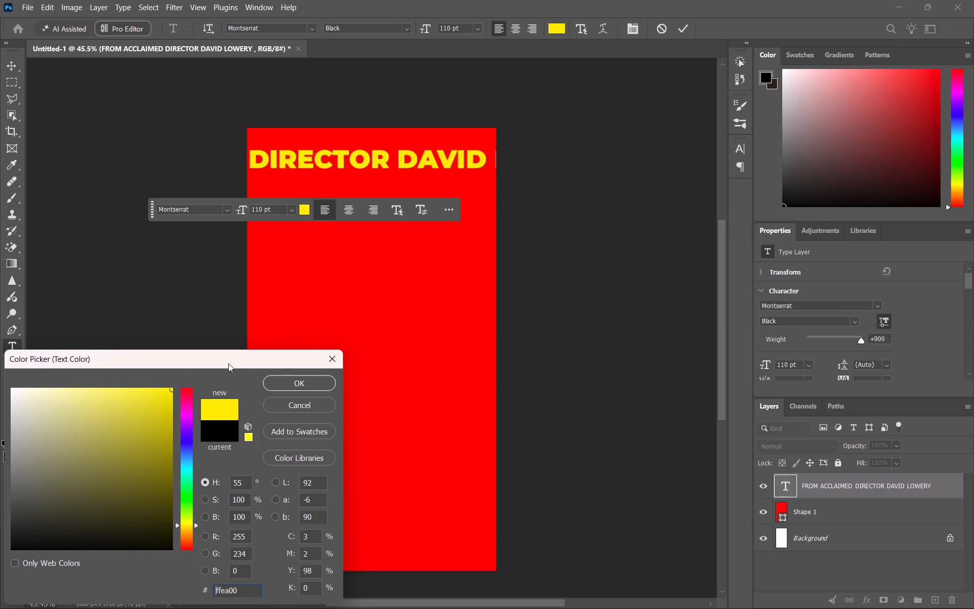
left_click(282, 384)
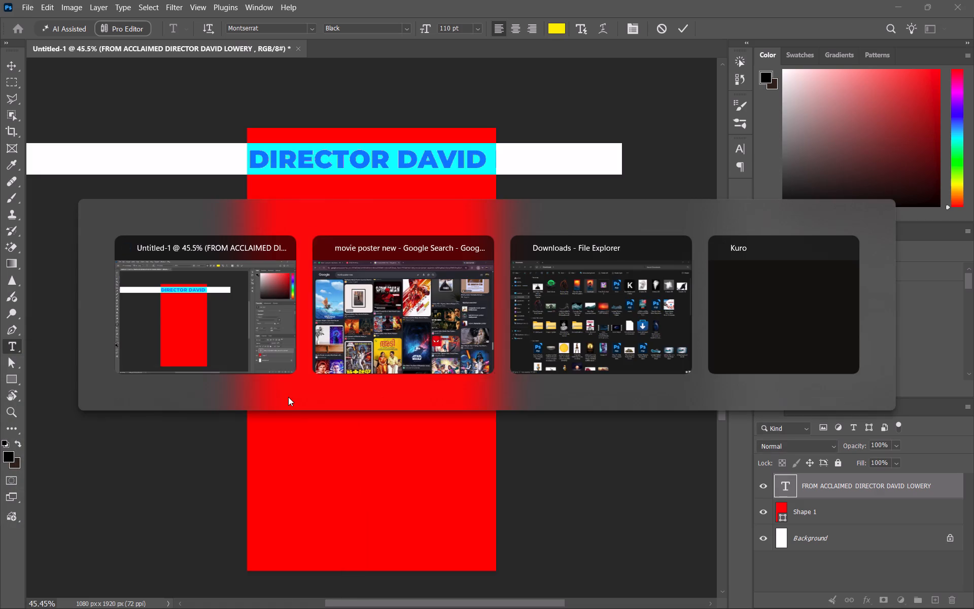
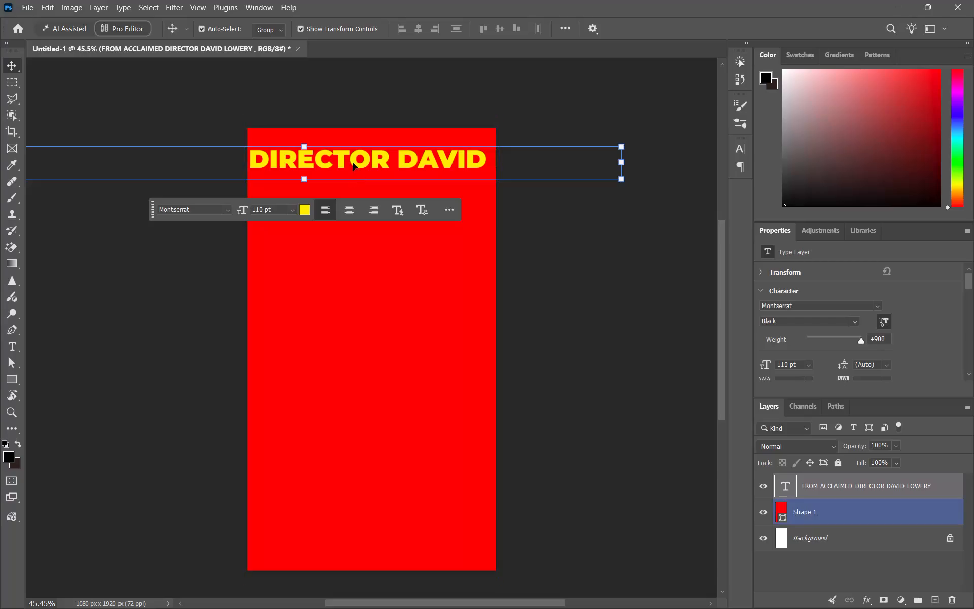
Scale the FROM ACCLAIMED DIRECTOR DAVID LOWERY heading down to about 39 pt and centre it horizontally near the canvas's top edge.
left_click_drag(353, 163, 622, 174)
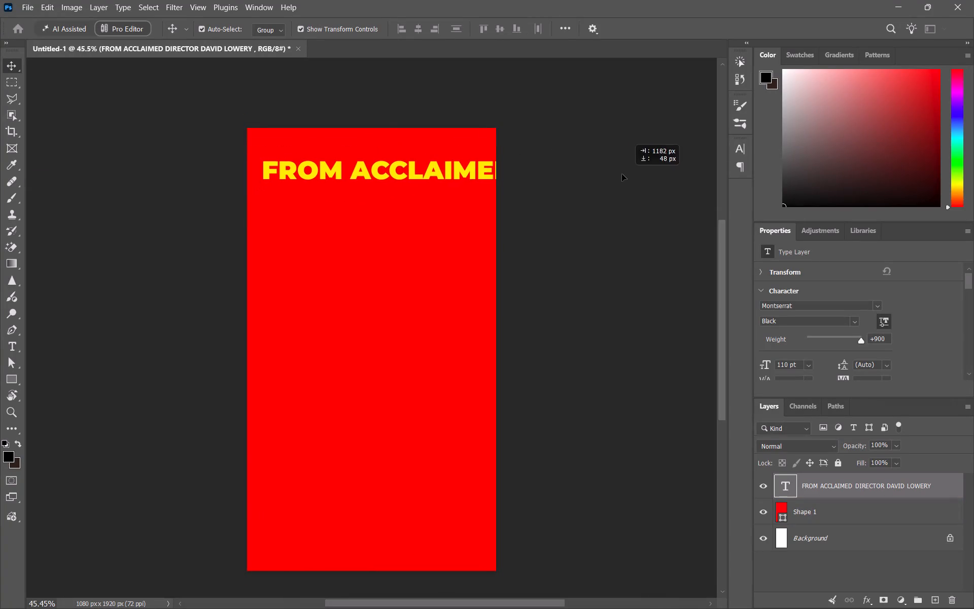
left_click_drag(622, 174, 619, 174)
left_click_drag(254, 158, 427, 178)
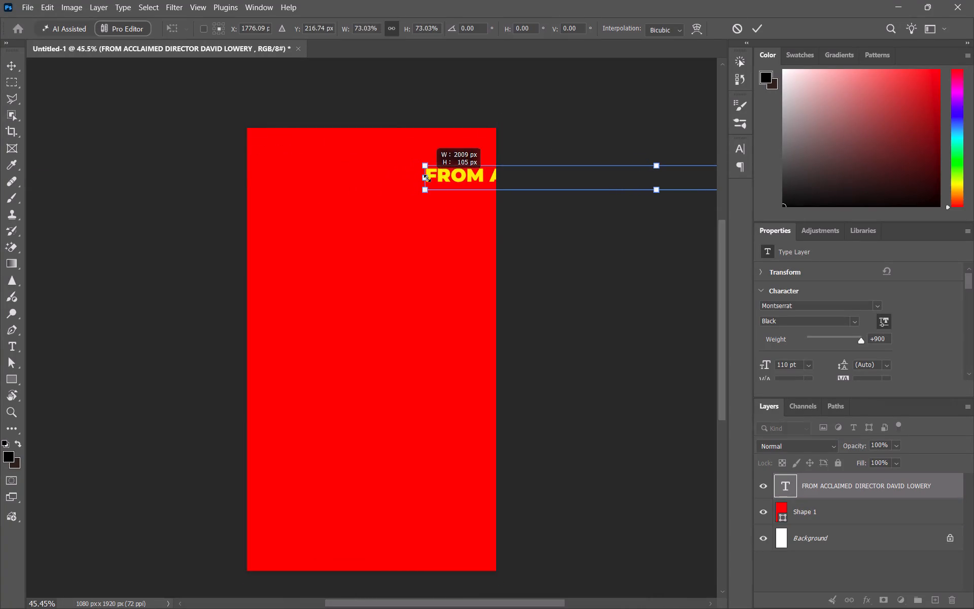
left_click_drag(427, 178, 430, 178)
left_click_drag(444, 176, 13, 176)
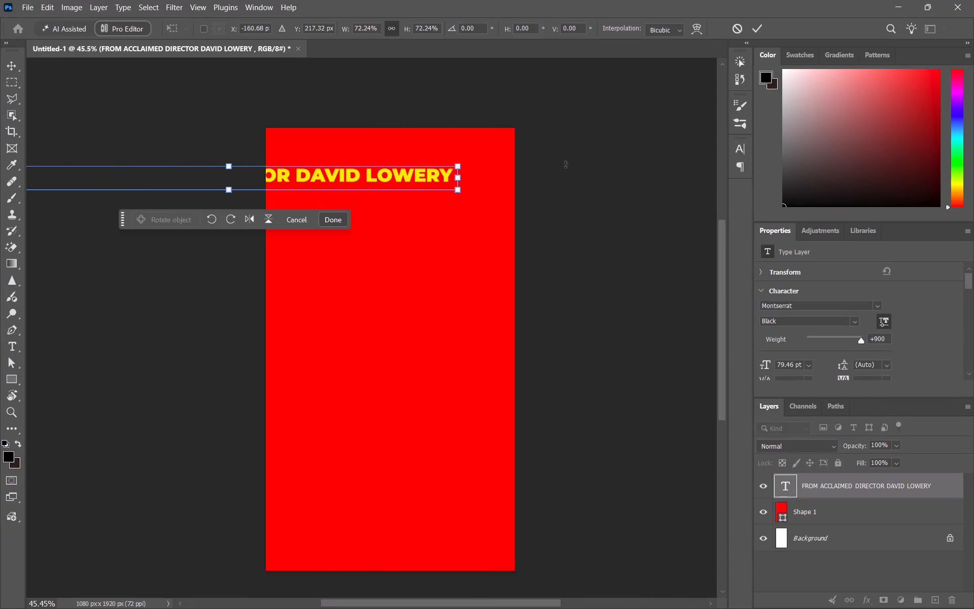
left_click_drag(463, 175, 329, 186)
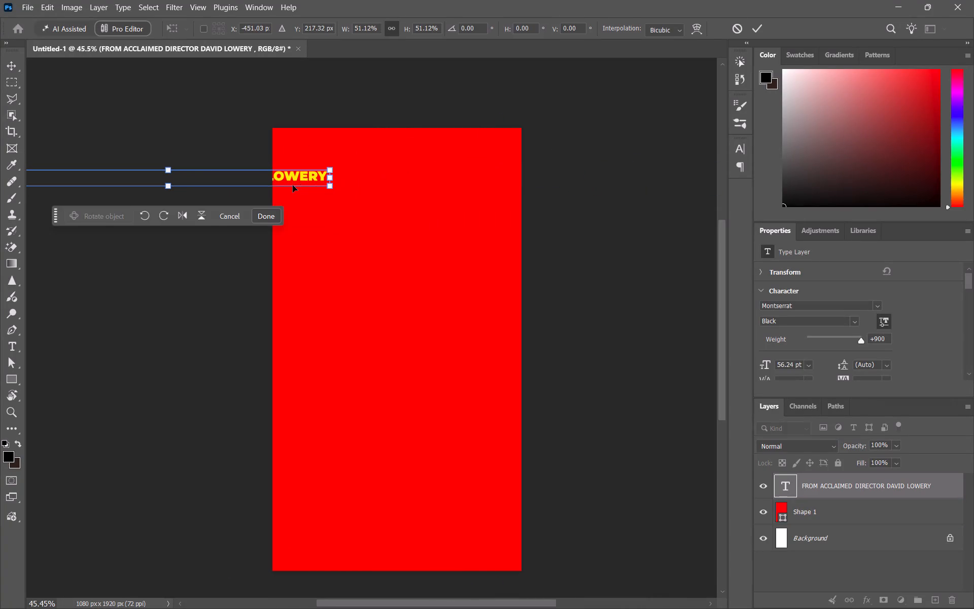
left_click_drag(297, 180, 544, 172)
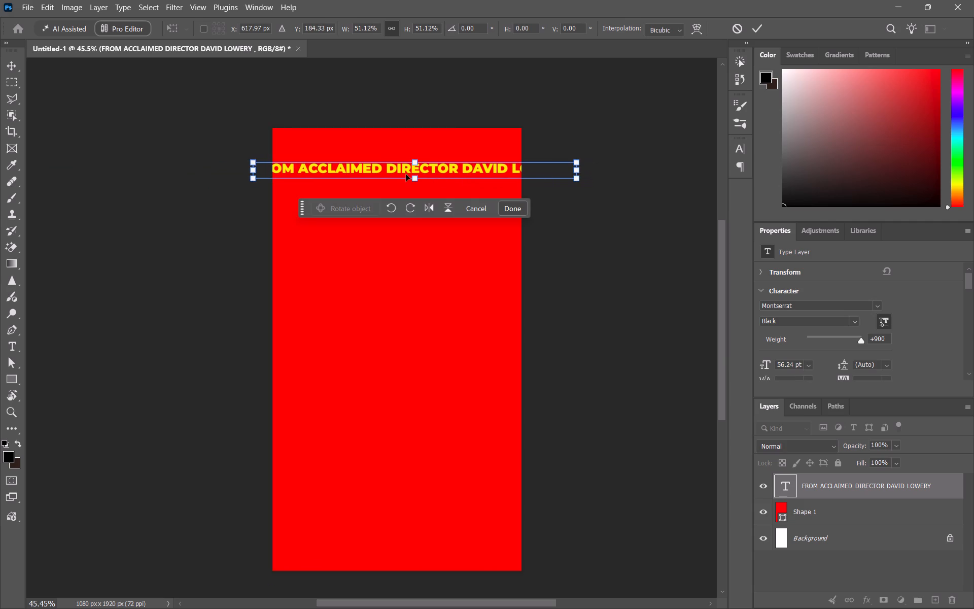
left_click_drag(413, 176, 415, 171)
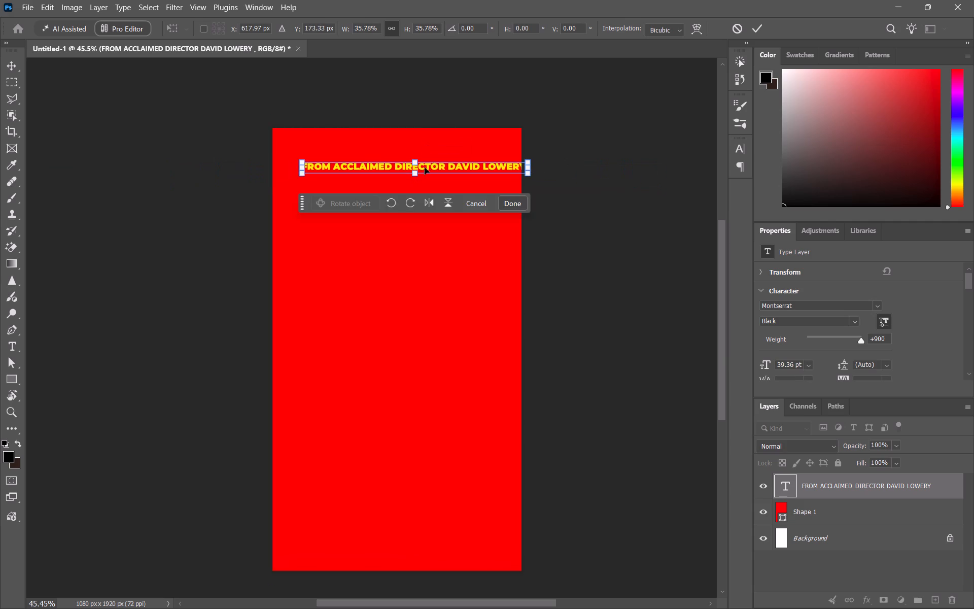
left_click_drag(429, 167, 410, 140)
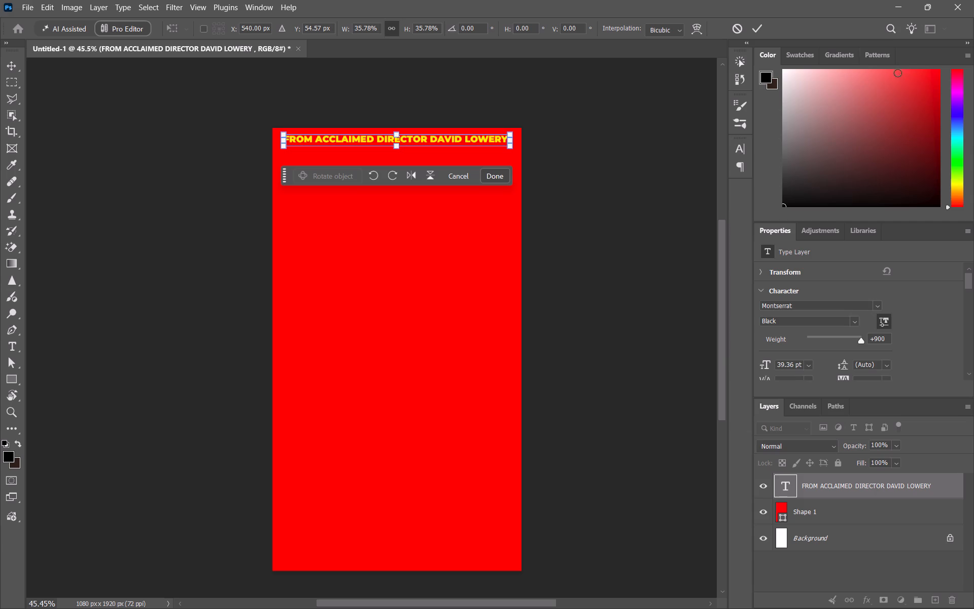
Unlock the Background layer so that it becomes a regular editable layer.
left_click(812, 543)
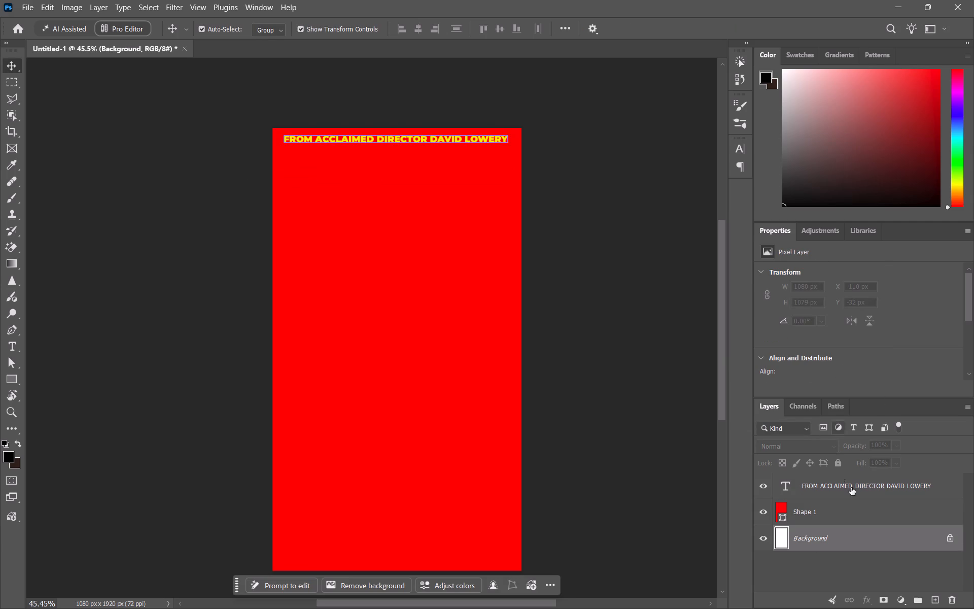
left_click(953, 538)
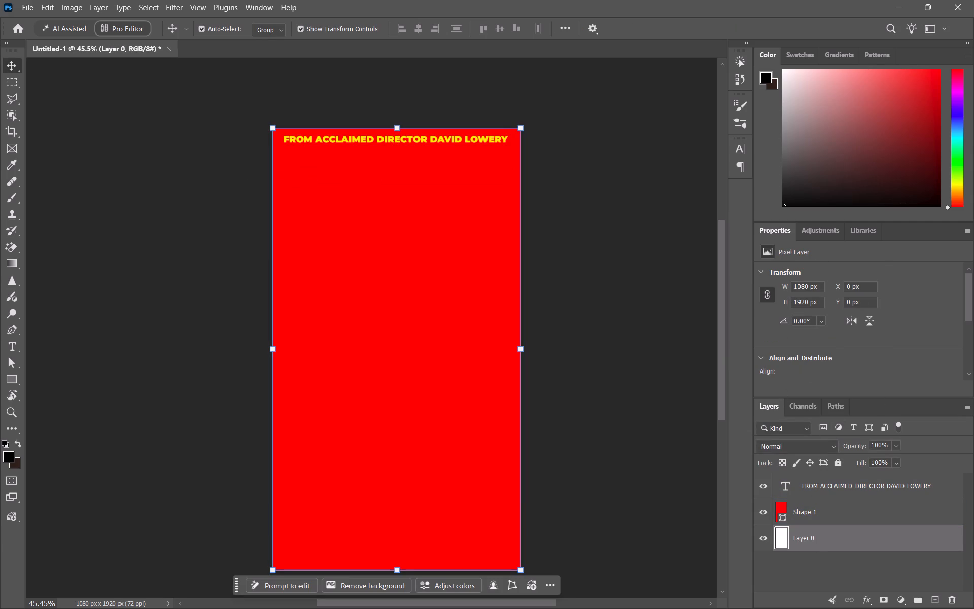
Resize the unlocked white layer with linked proportions, entering a width of 1500 px, followed by a height of 2138 px.
left_click_drag(808, 284, 749, 284)
key("1")
type("500")
key("Return")
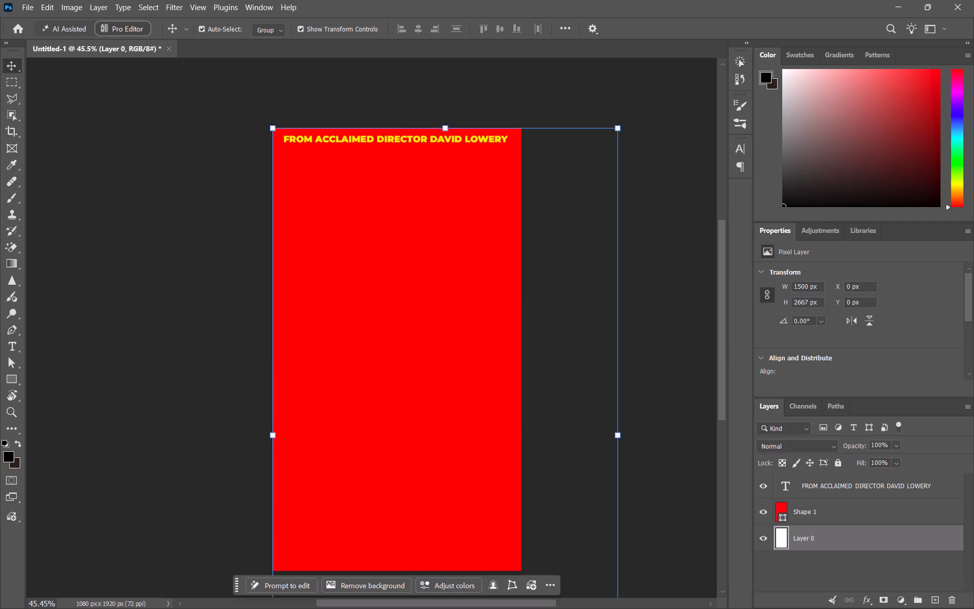
left_click_drag(808, 299, 799, 297)
left_click_drag(799, 297, 786, 293)
type("21")
type("38")
key("Return")
key("period")
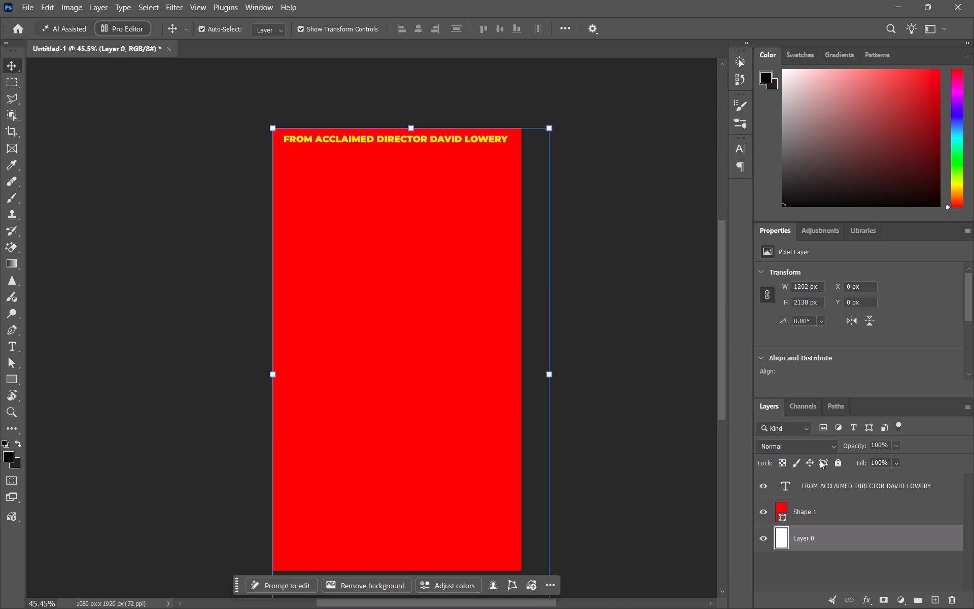
Deselect all layers and set the document canvas to 1500 px wide by 2138 px high.
scroll(685, 310, "down", 6)
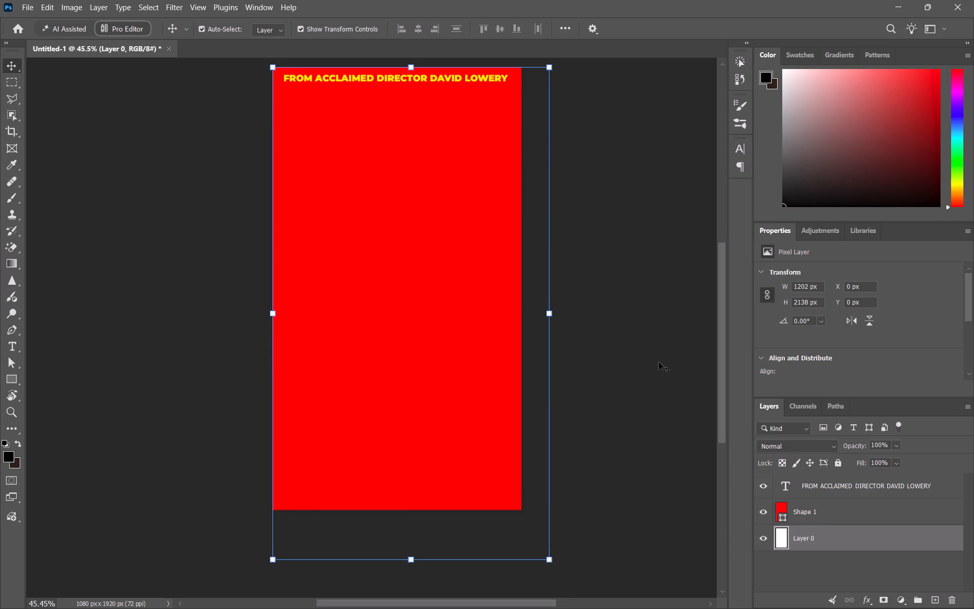
left_click(659, 362)
left_click_drag(813, 283, 753, 287)
type("1500")
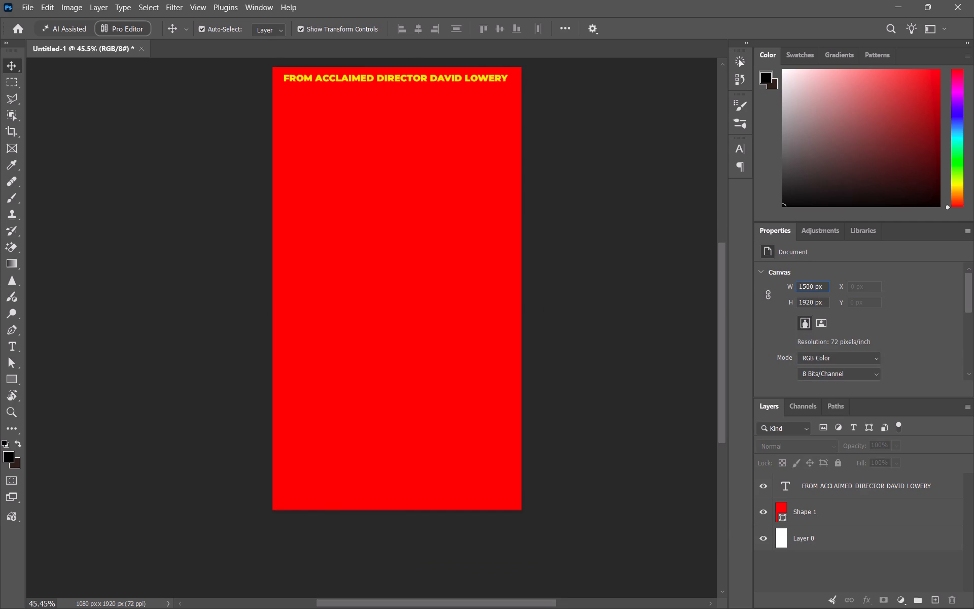
left_click_drag(814, 300, 723, 300)
type("2138")
key("Return")
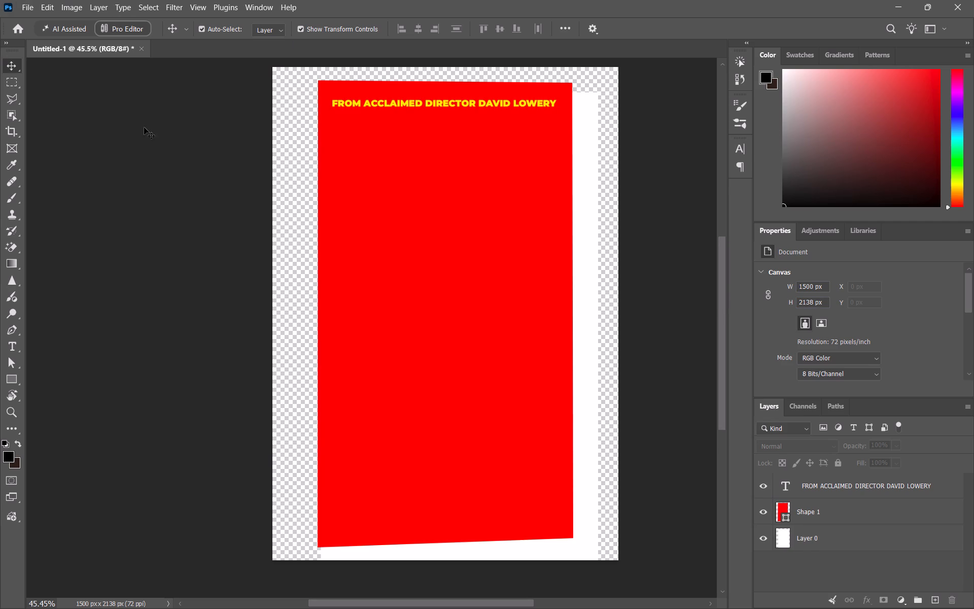
Scale the red background shape up to about 158% so that it covers the whole canvas, and commit the transform.
left_click(362, 185)
left_click_drag(321, 314, 281, 316)
scroll(409, 268, "down", 3)
scroll(438, 272, "up", 4)
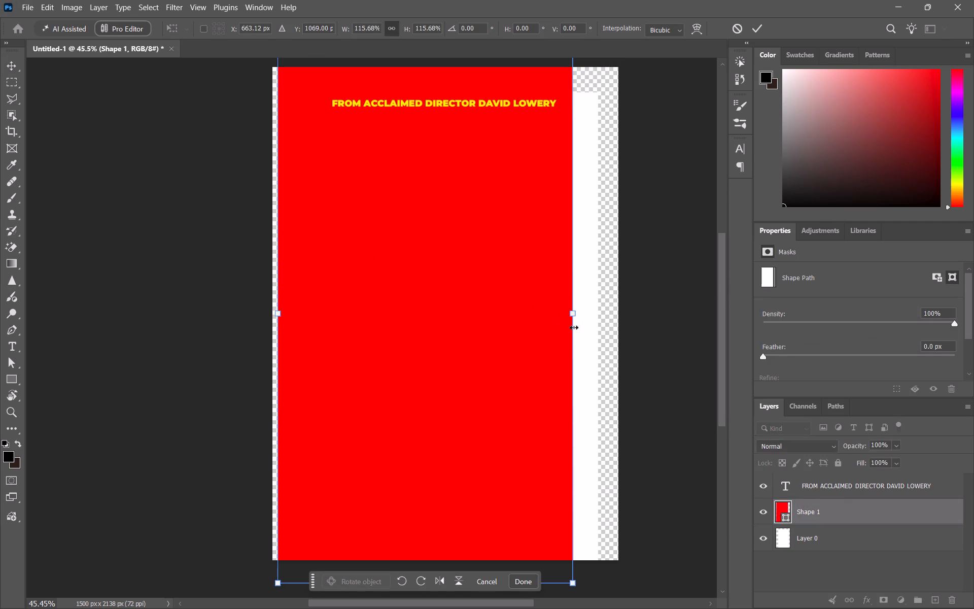
left_click_drag(574, 326, 660, 321)
left_click_drag(280, 322, 257, 322)
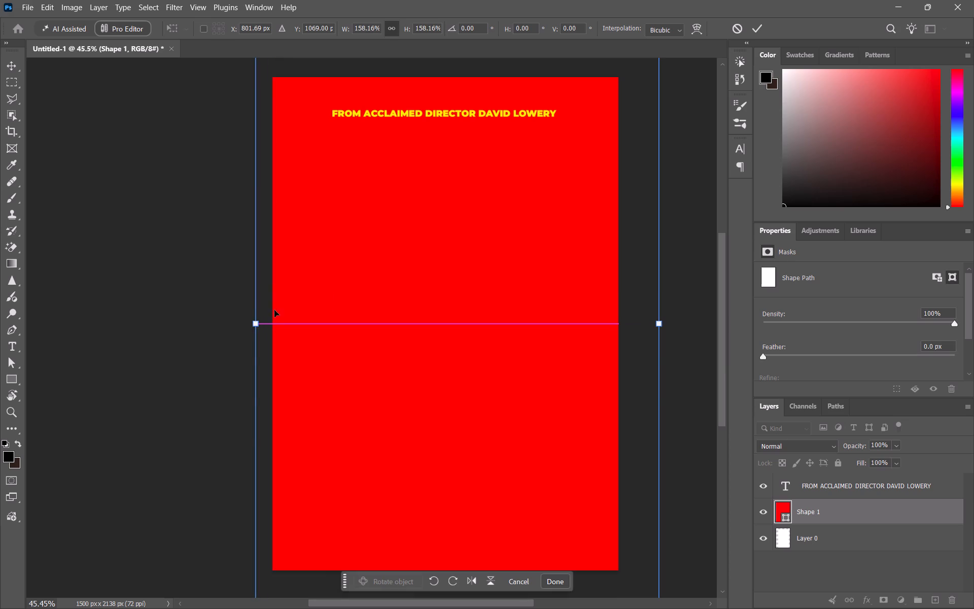
scroll(428, 228, "up", 12)
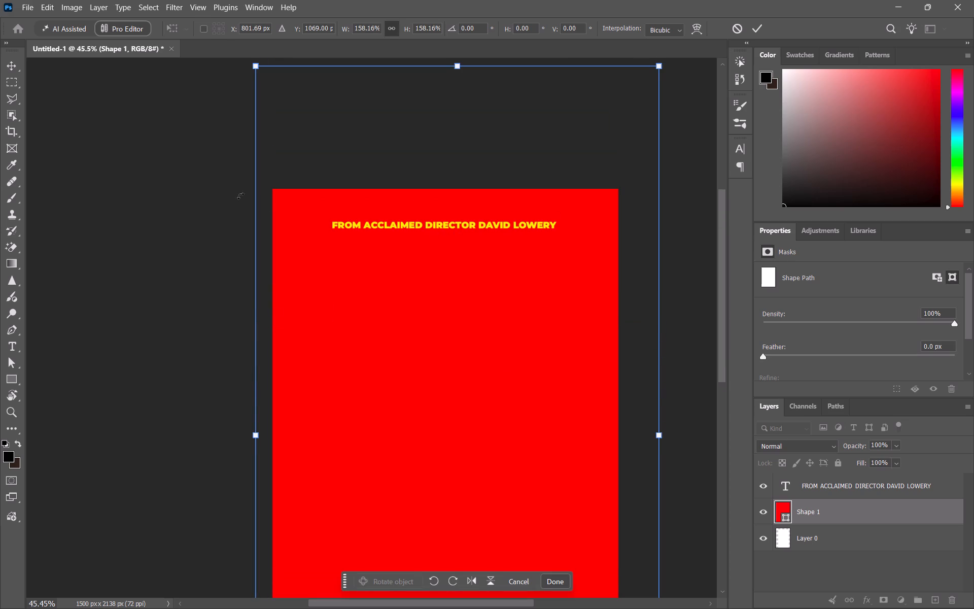
left_click(181, 173)
left_click(2, 73)
left_click(8, 68)
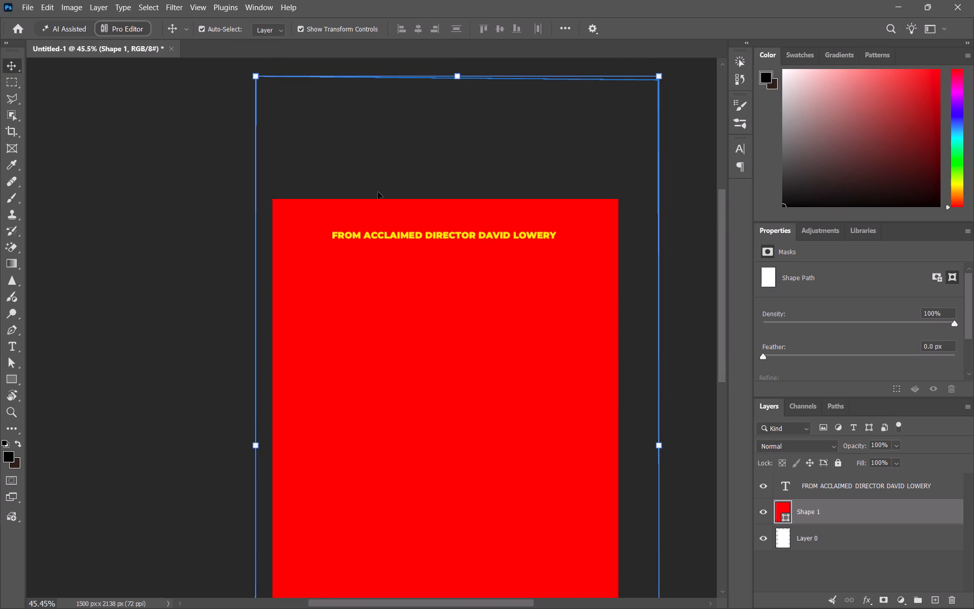
Enlarge the yellow heading to about 45 pt and centre it horizontally near the top of the canvas.
left_click(407, 232)
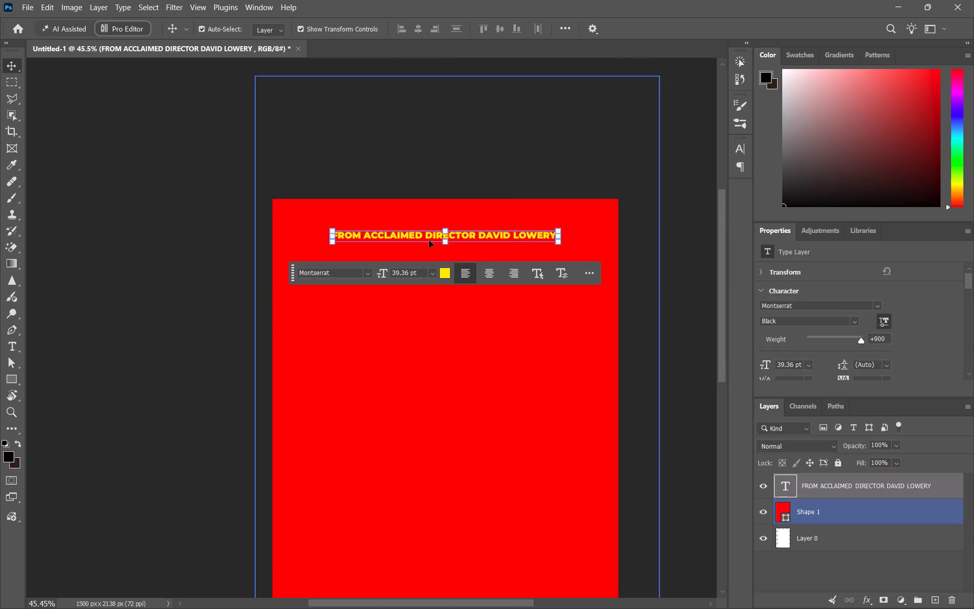
left_click_drag(559, 235, 593, 233)
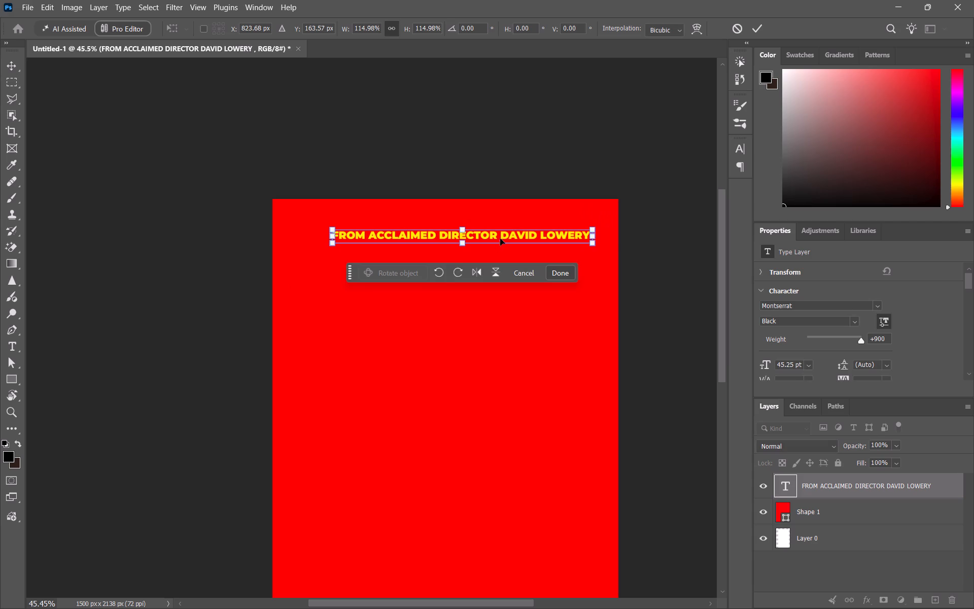
left_click_drag(502, 234, 483, 229)
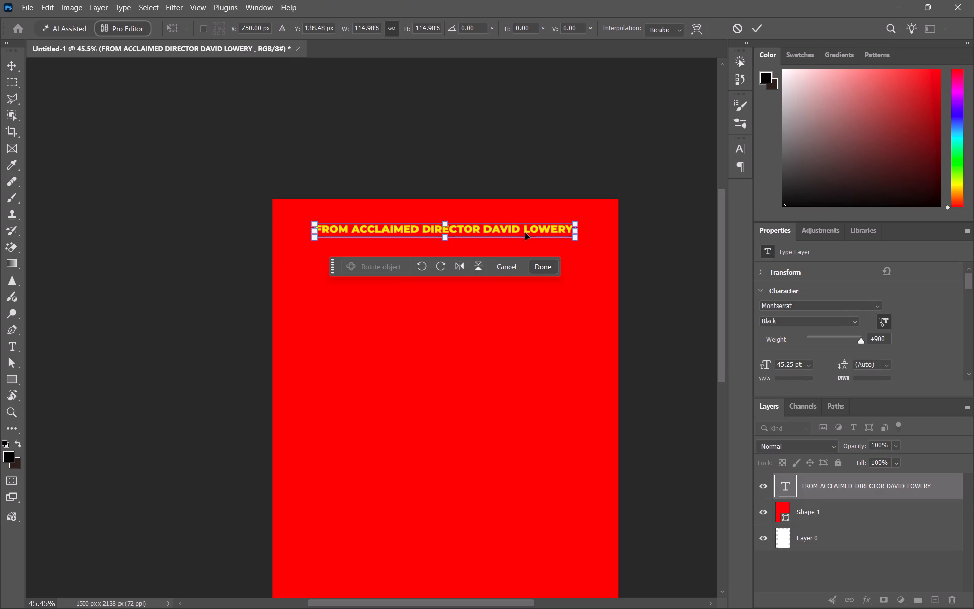
Commit the heading's transform and change its font to Futura Condensed Extra Bold.
key("ctrl+t")
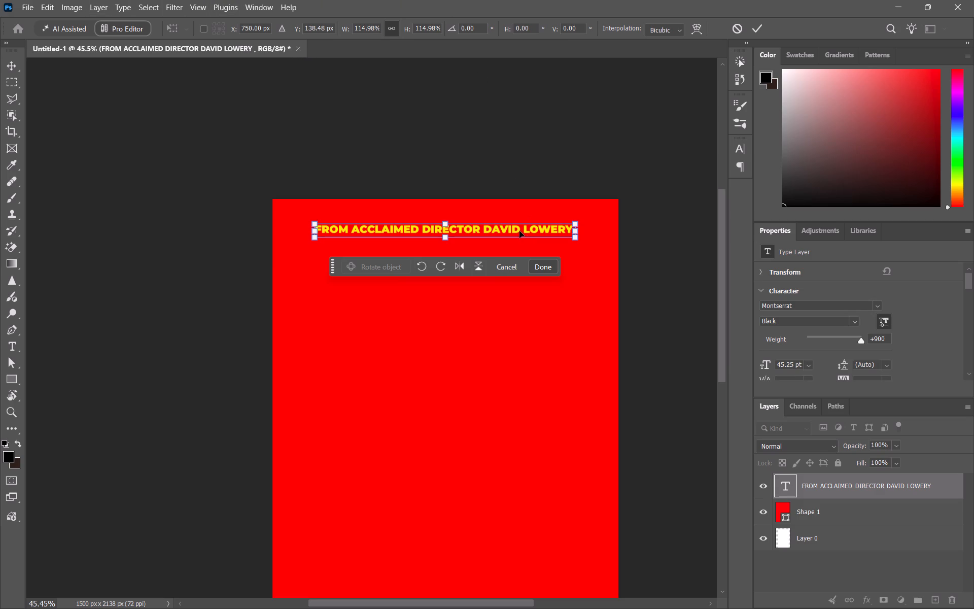
left_click(519, 231)
left_click(736, 154)
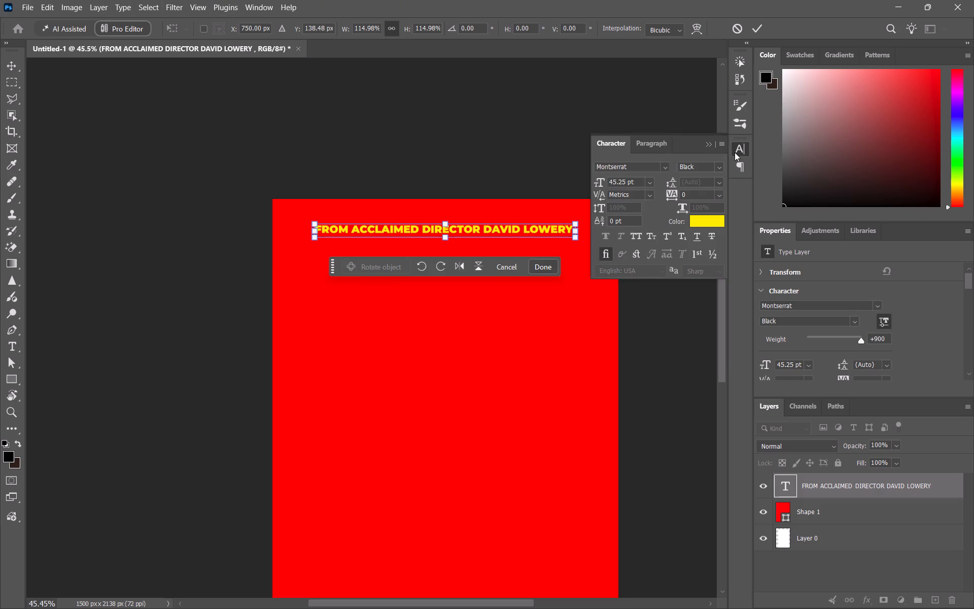
triple_click(438, 232)
double_click(440, 231)
double_click(440, 231)
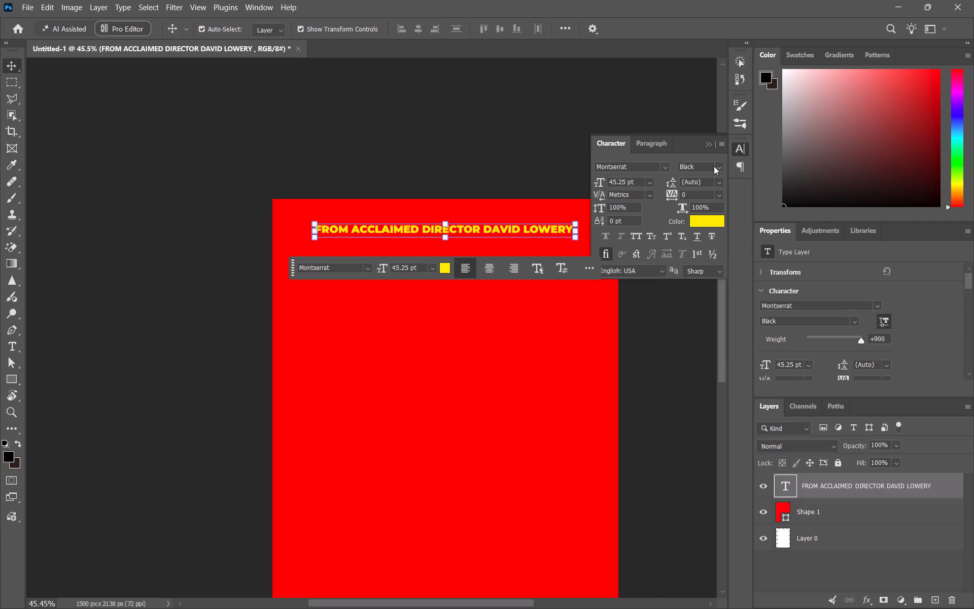
left_click(669, 165)
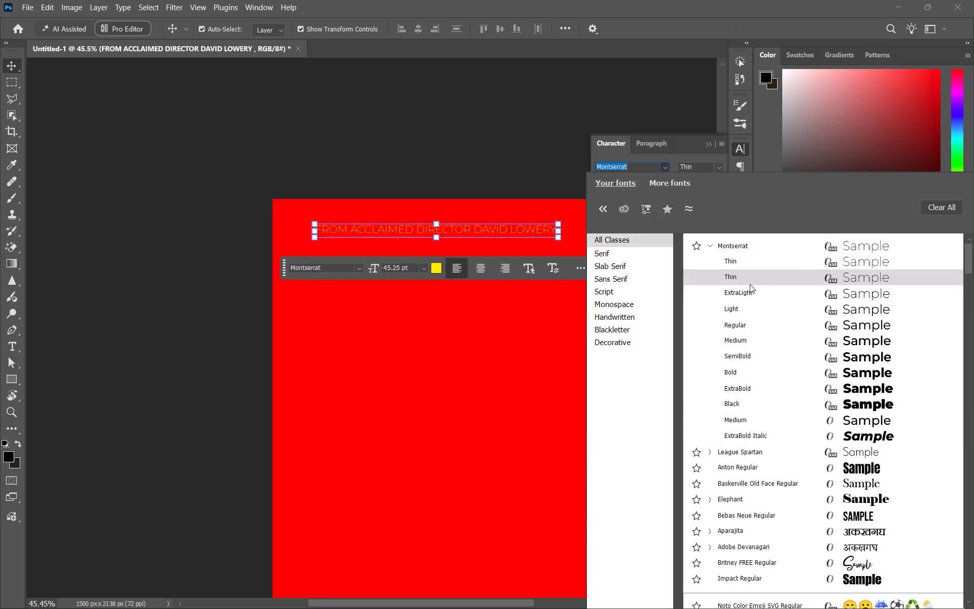
scroll(766, 346, "down", 2)
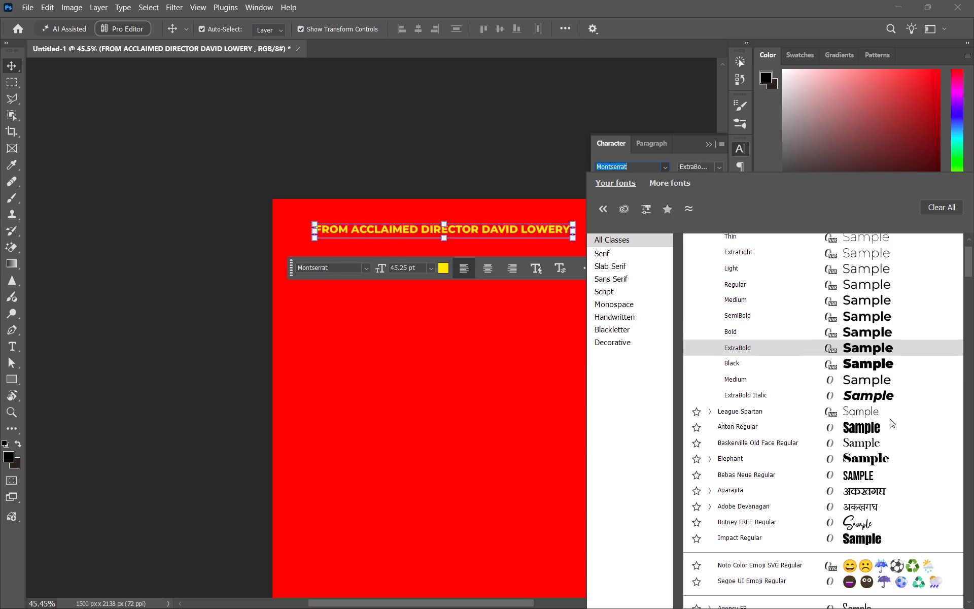
scroll(857, 392, "down", 10)
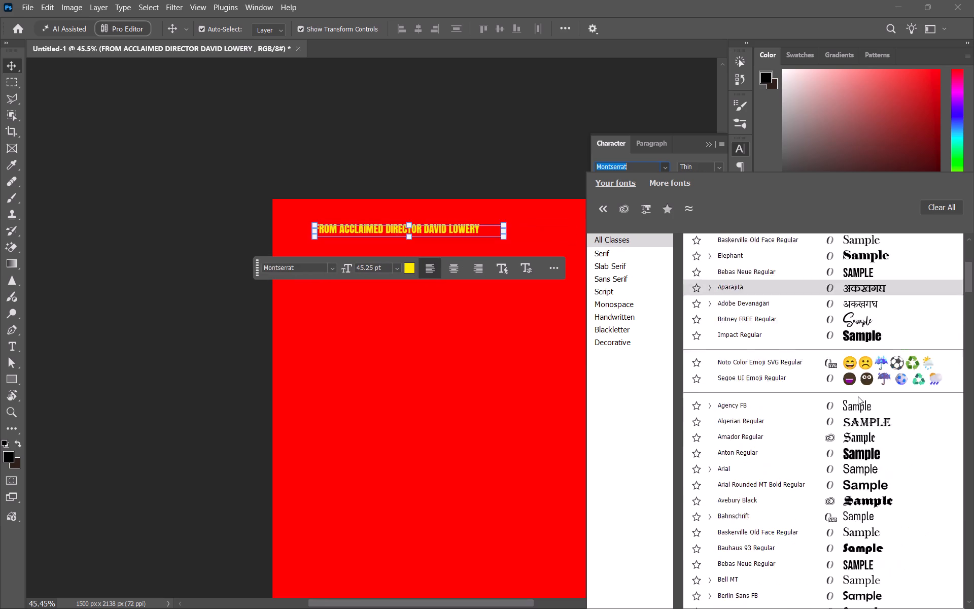
scroll(858, 396, "down", 20)
scroll(776, 499, "down", 2)
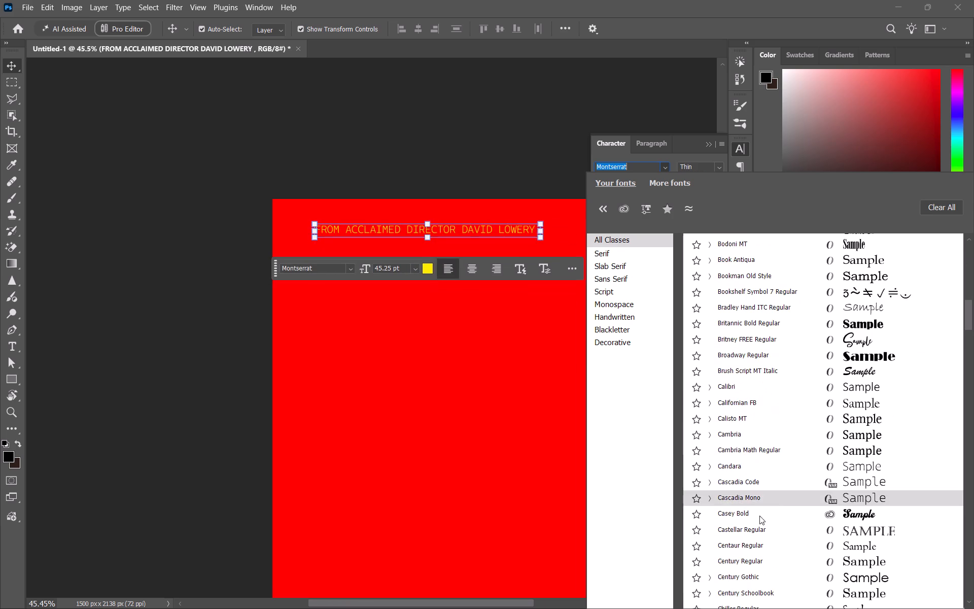
scroll(749, 527, "down", 3)
scroll(749, 527, "down", 18)
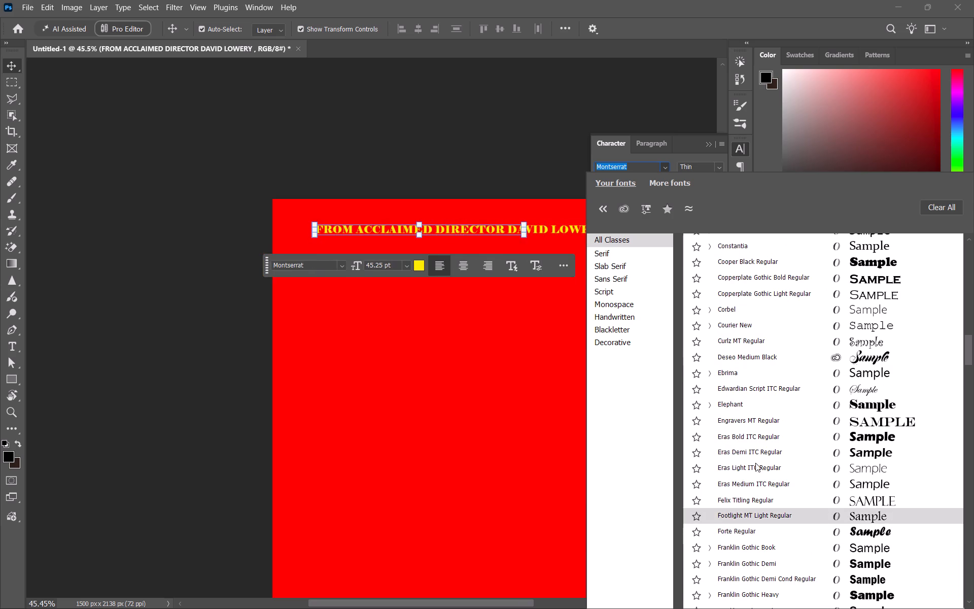
scroll(753, 487, "down", 1)
scroll(747, 557, "down", 6)
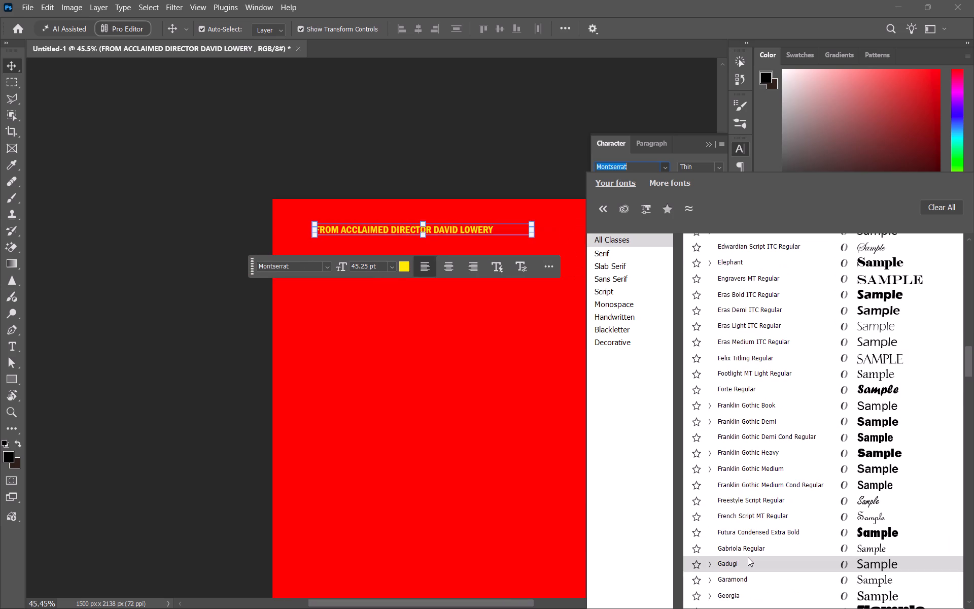
left_click(752, 527)
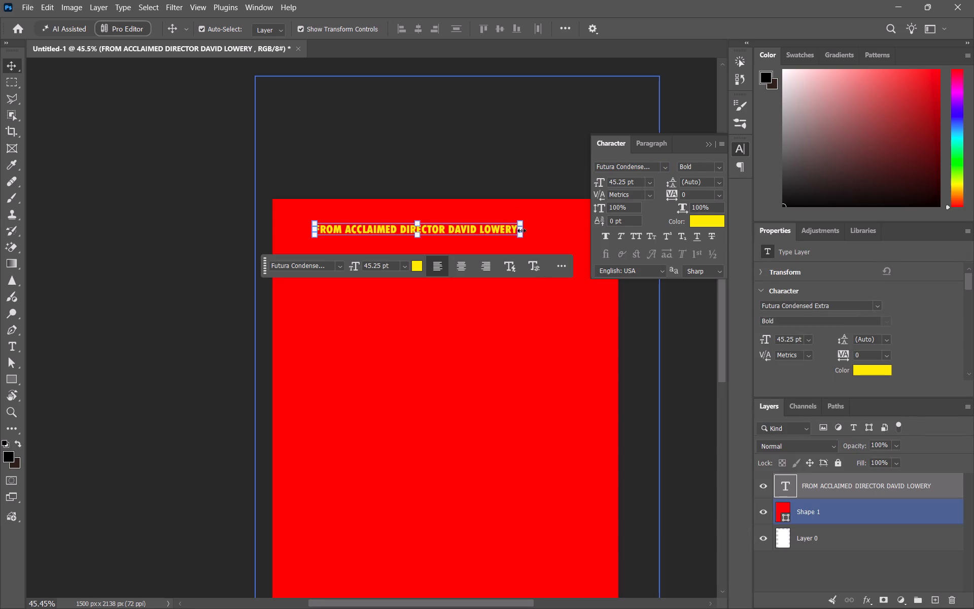
Enlarge the yellow heading to about 57 pt, commit the transform, and open its tracking value for editing.
left_click_drag(521, 230, 574, 229)
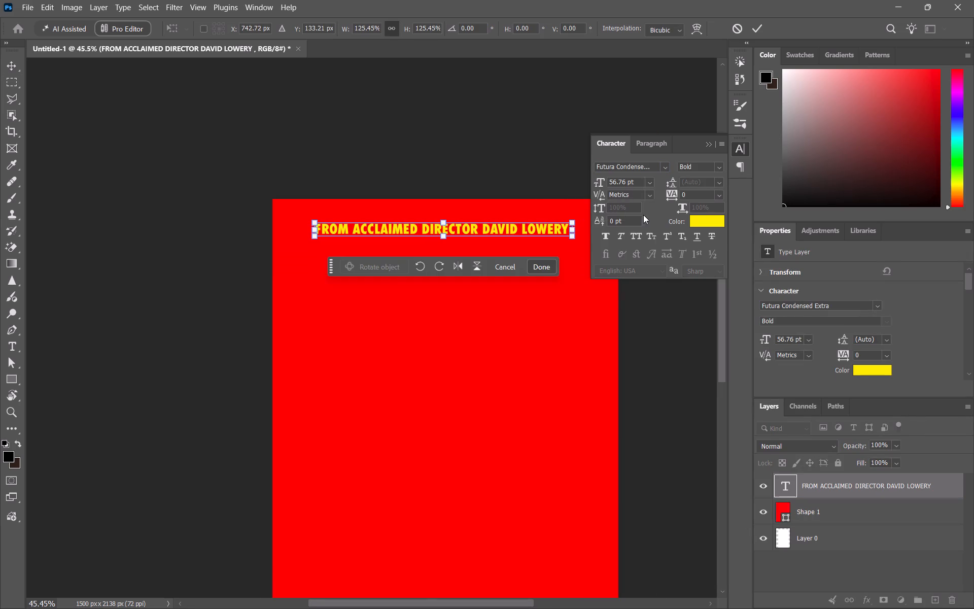
left_click_drag(670, 193, 682, 196)
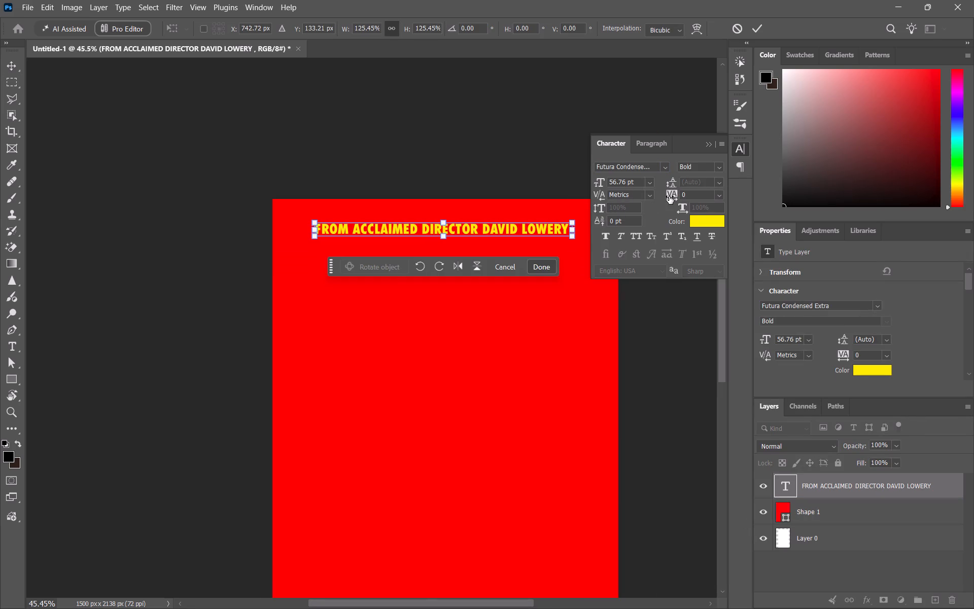
left_click_drag(669, 196, 677, 197)
left_click(673, 195)
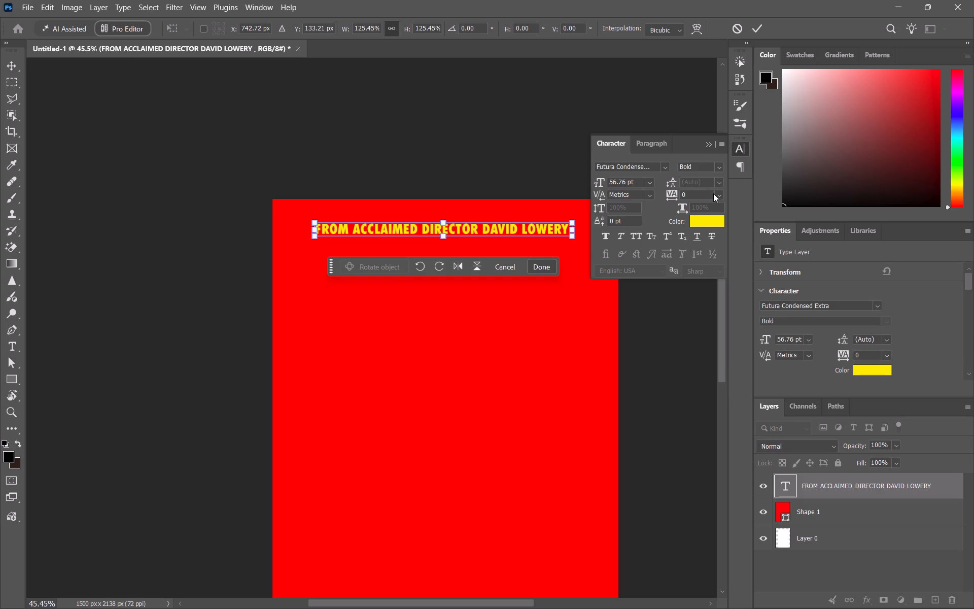
left_click(721, 196)
double_click(511, 226)
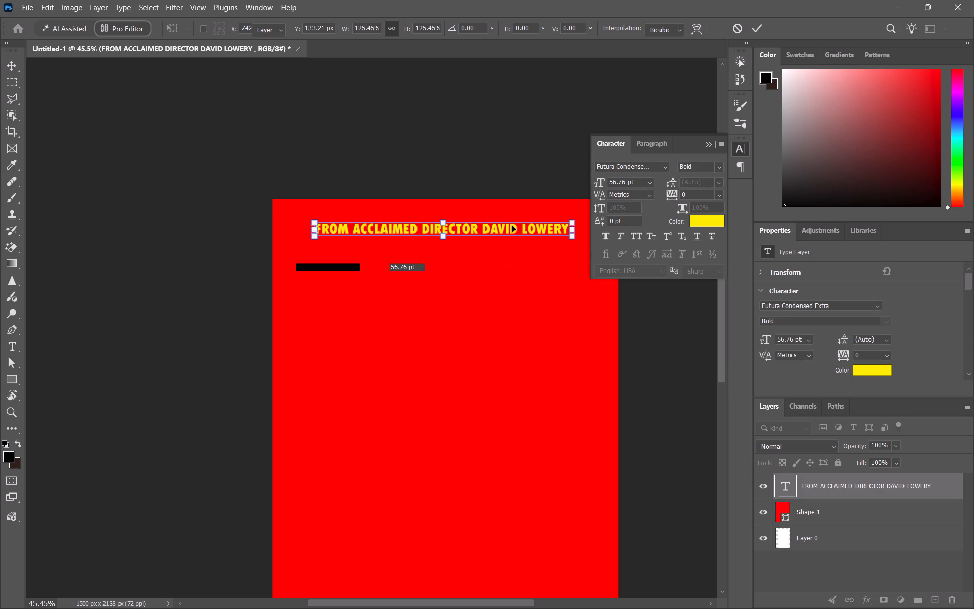
double_click(513, 225)
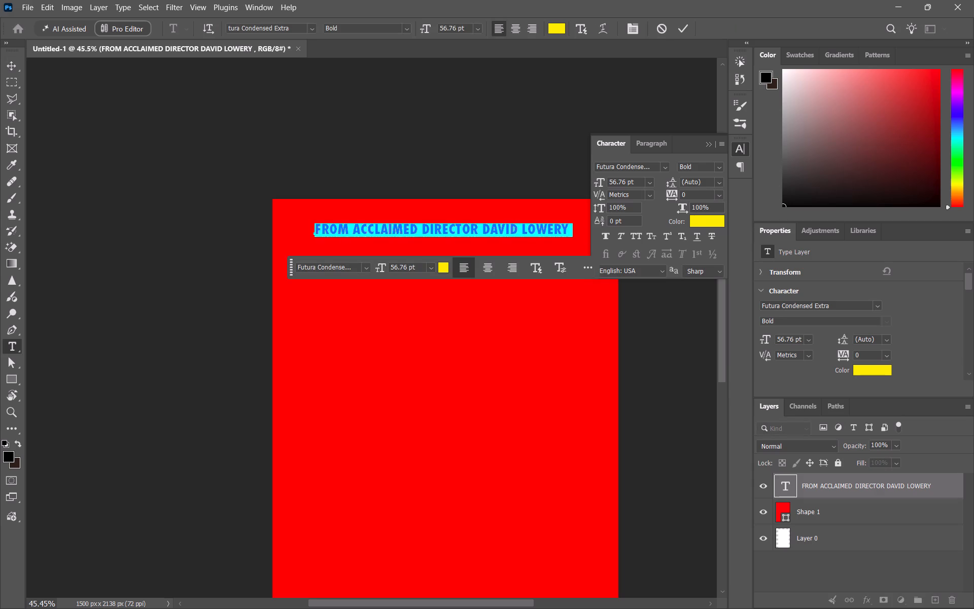
left_click(669, 194)
left_click(167, 217)
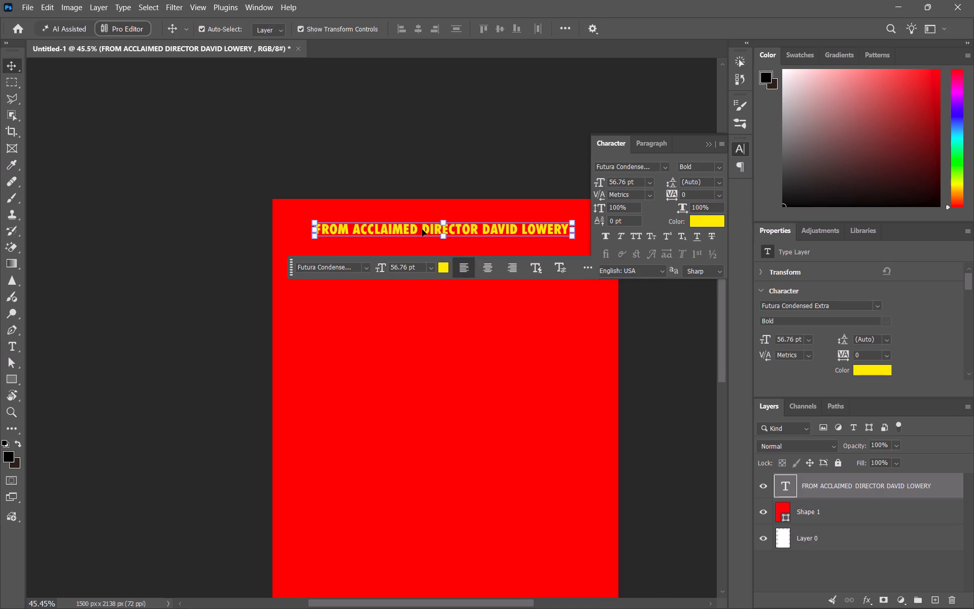
Move the heading slightly up, centre it horizontally near the top of the canvas, and deselect it.
left_click(422, 229)
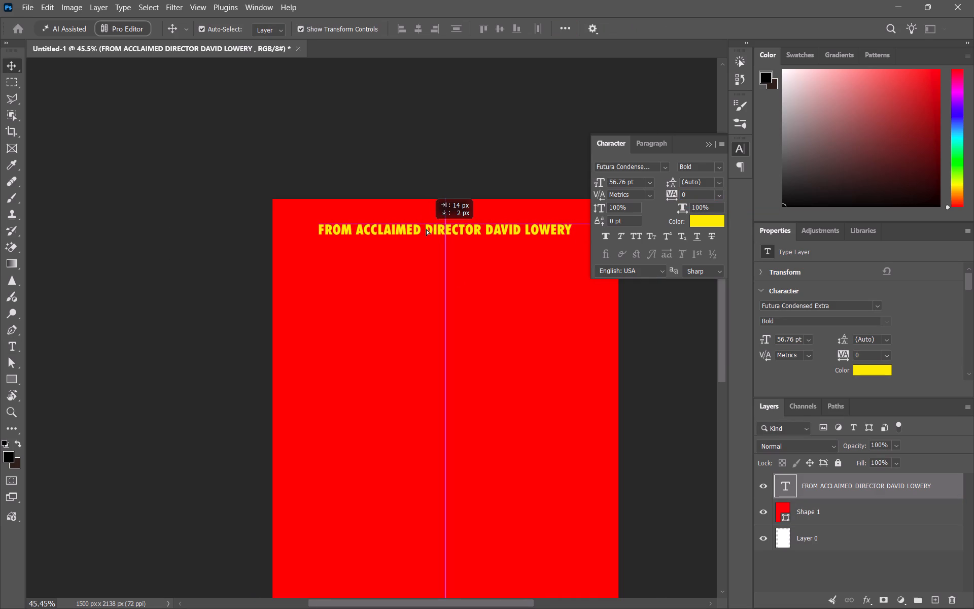
left_click(352, 149)
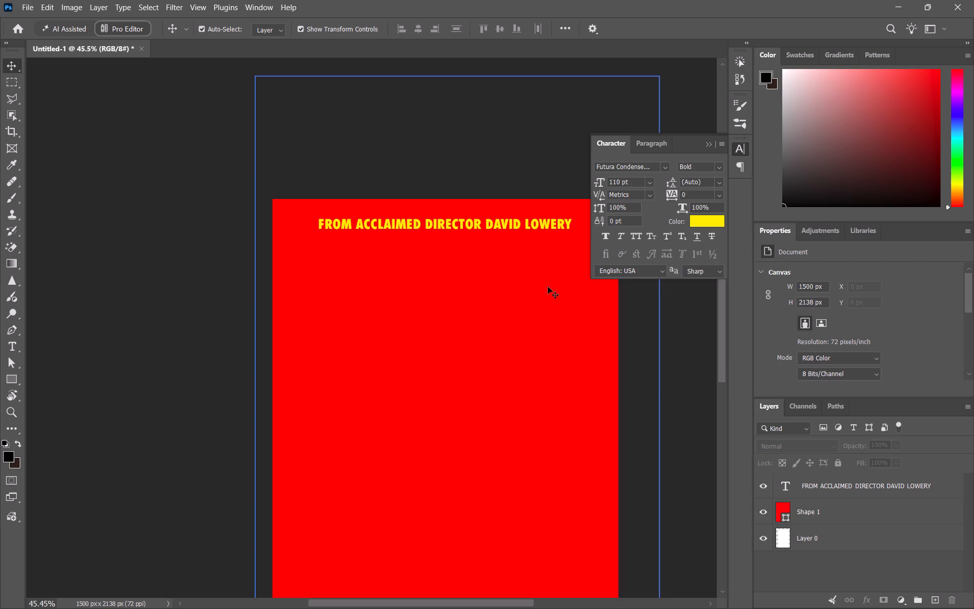
Place a yellow Lorem ipsum paragraph at 110 pt inside the red background shape as a new text layer.
left_click(399, 308)
key("t")
left_click(426, 333)
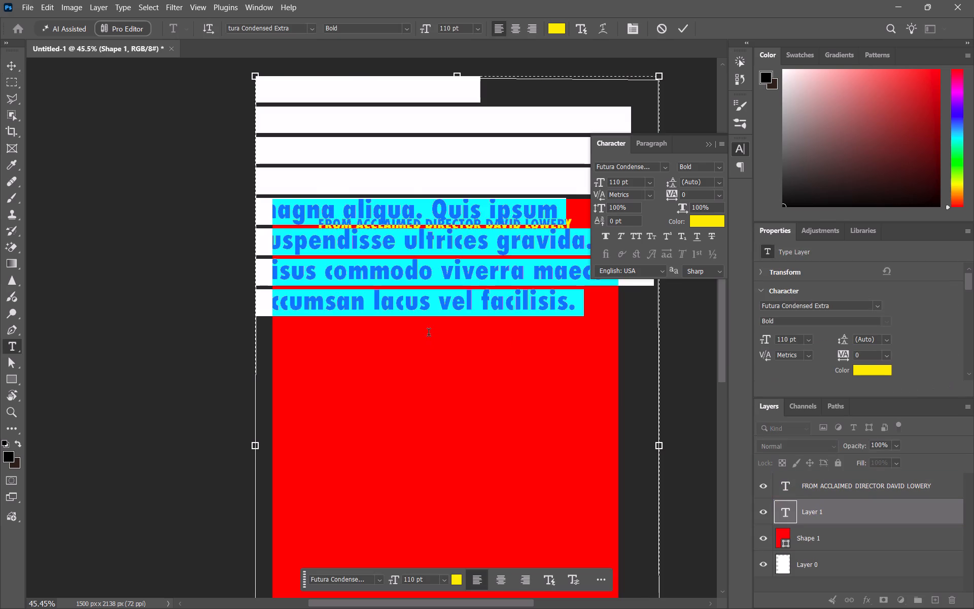
key("ctrl+z")
key("ctrl+s")
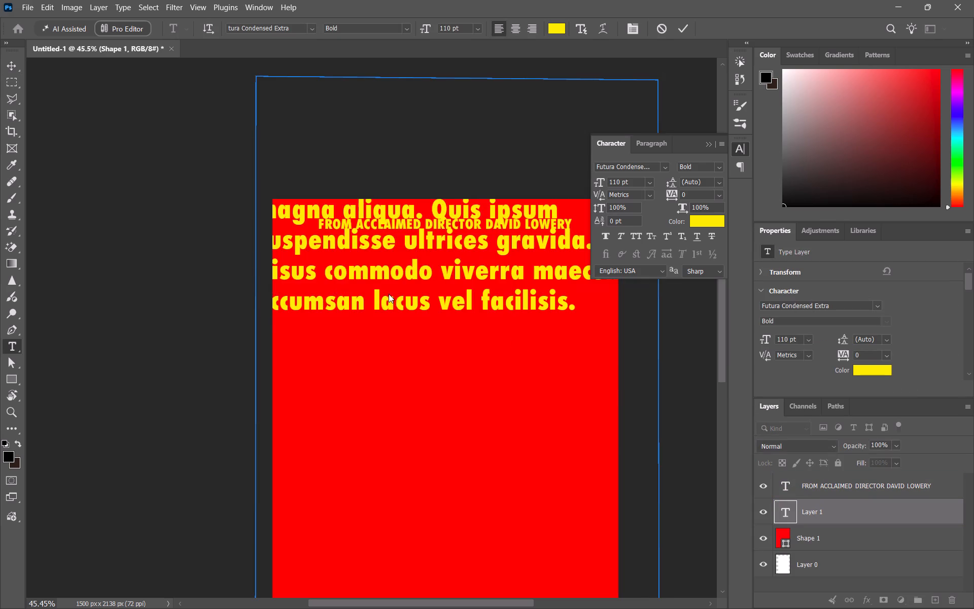
left_click(521, 143)
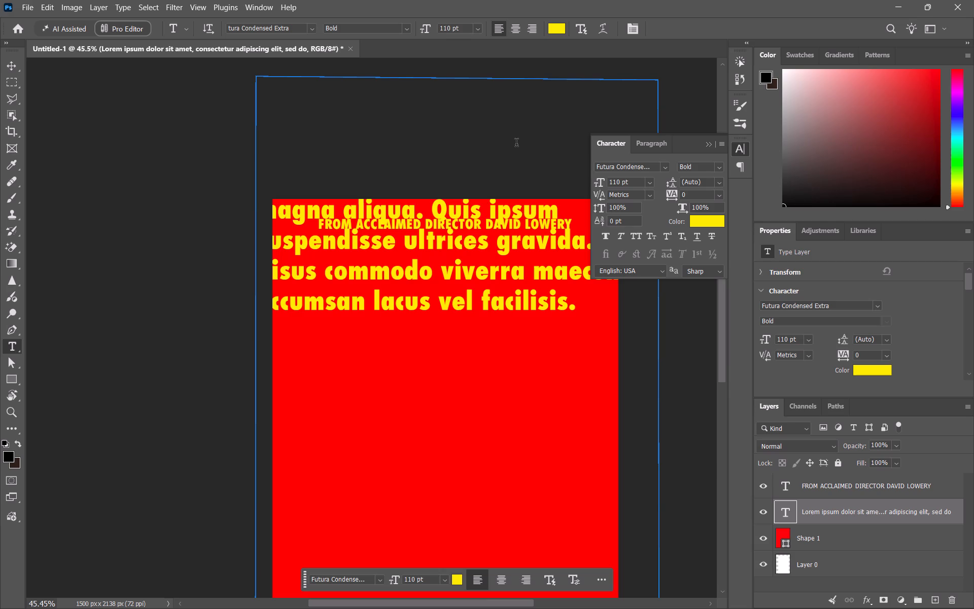
Add a separate 110 pt text layer reading XX above the canvas.
left_click(622, 67)
type("XX")
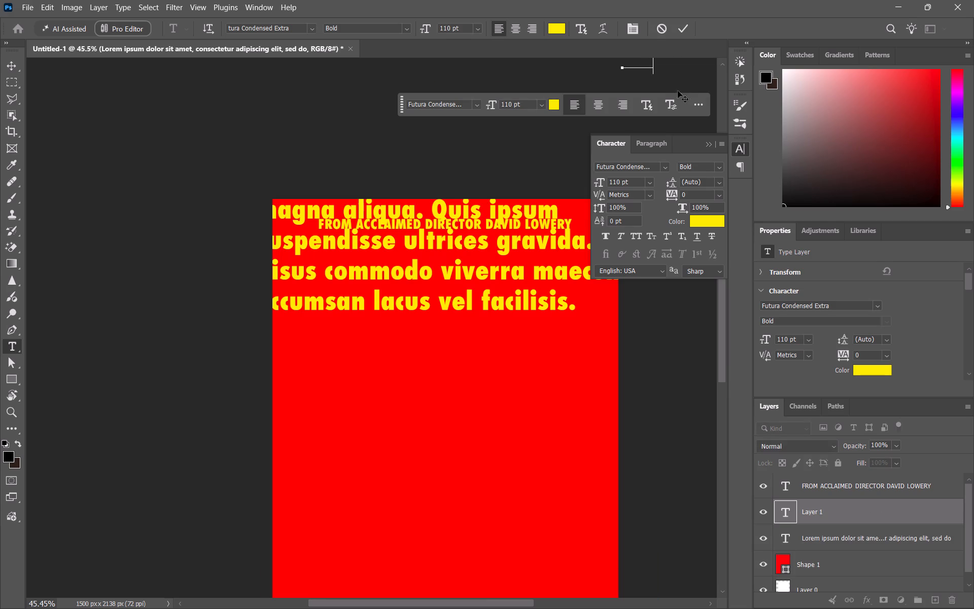
left_click(8, 65)
Scale the XX text up to about 336 pt, move it onto the middle of the red background, and commit the transform.
left_click_drag(633, 66, 588, 229)
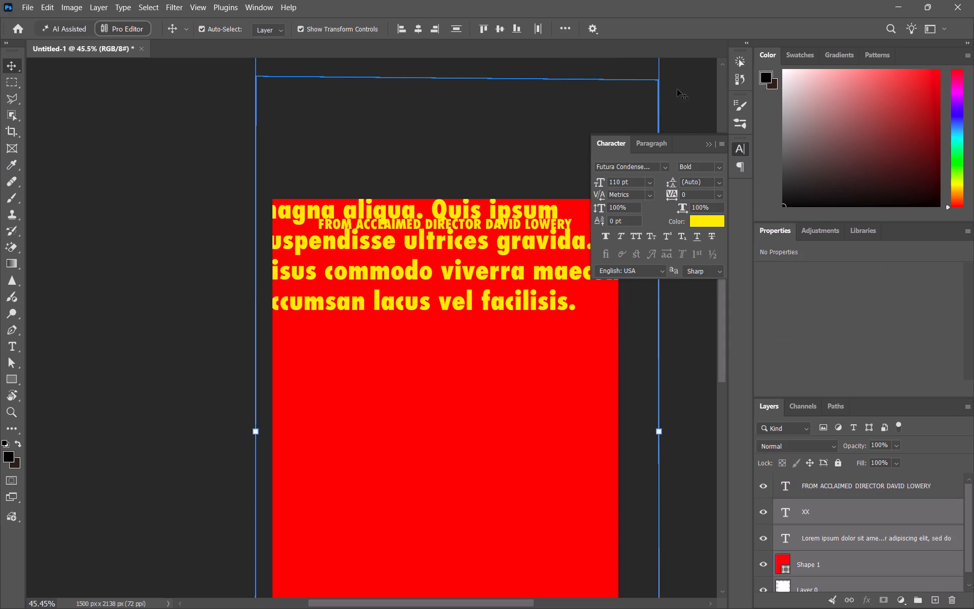
left_click(677, 85)
left_click(823, 504)
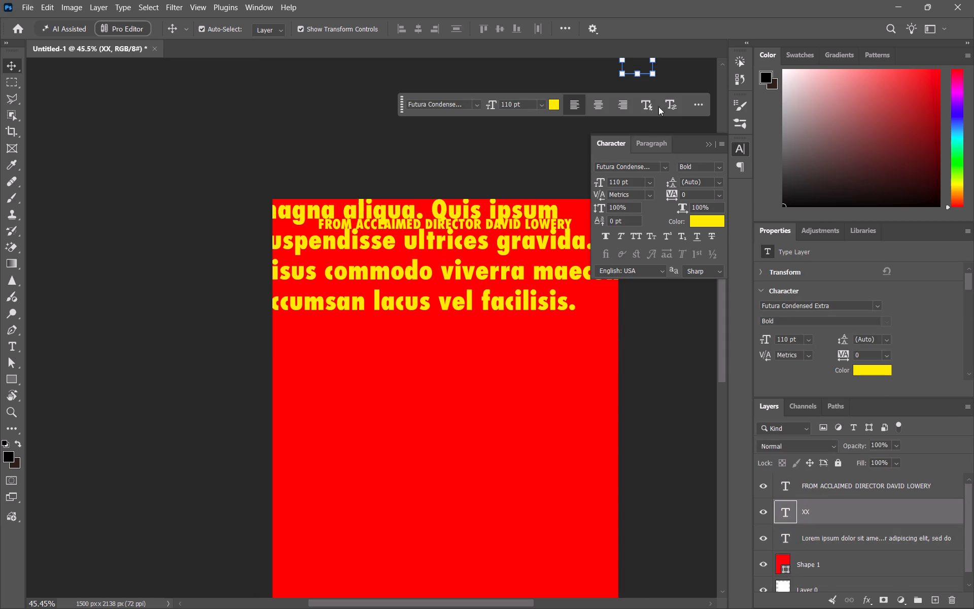
left_click_drag(654, 65, 717, 74)
left_click_drag(684, 73, 681, 78)
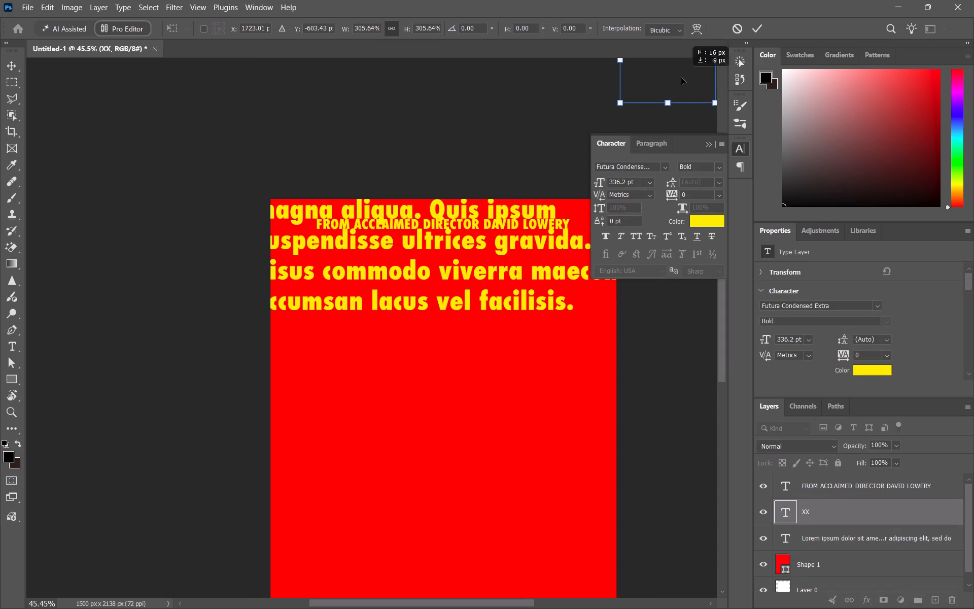
left_click_drag(681, 78, 422, 454)
scroll(577, 356, "down", 6)
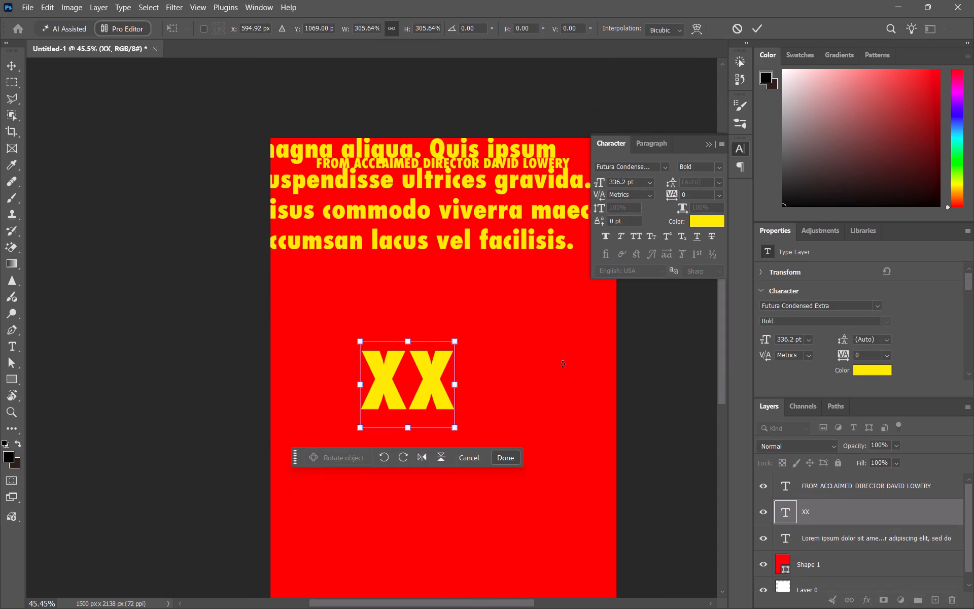
double_click(423, 365)
double_click(424, 373)
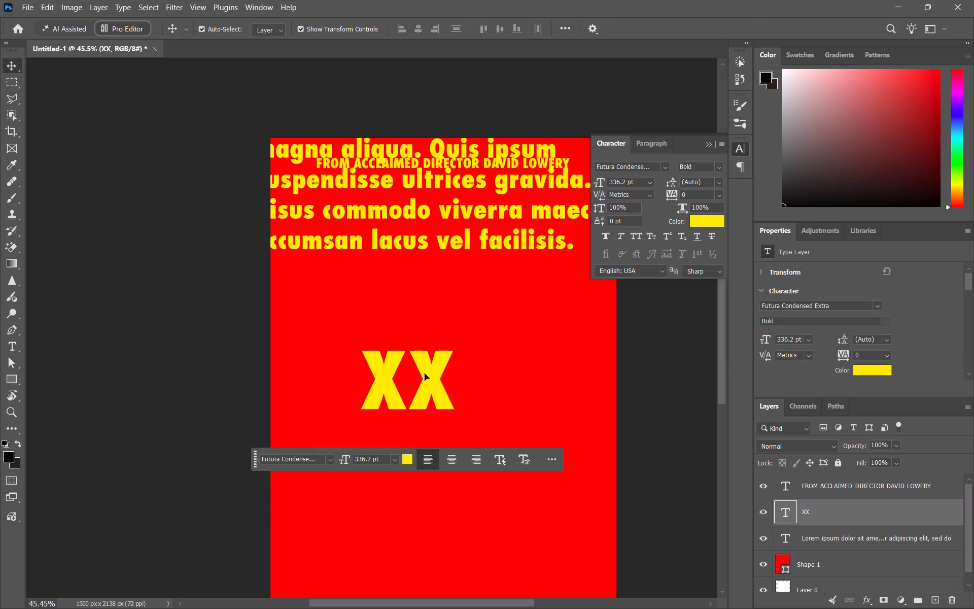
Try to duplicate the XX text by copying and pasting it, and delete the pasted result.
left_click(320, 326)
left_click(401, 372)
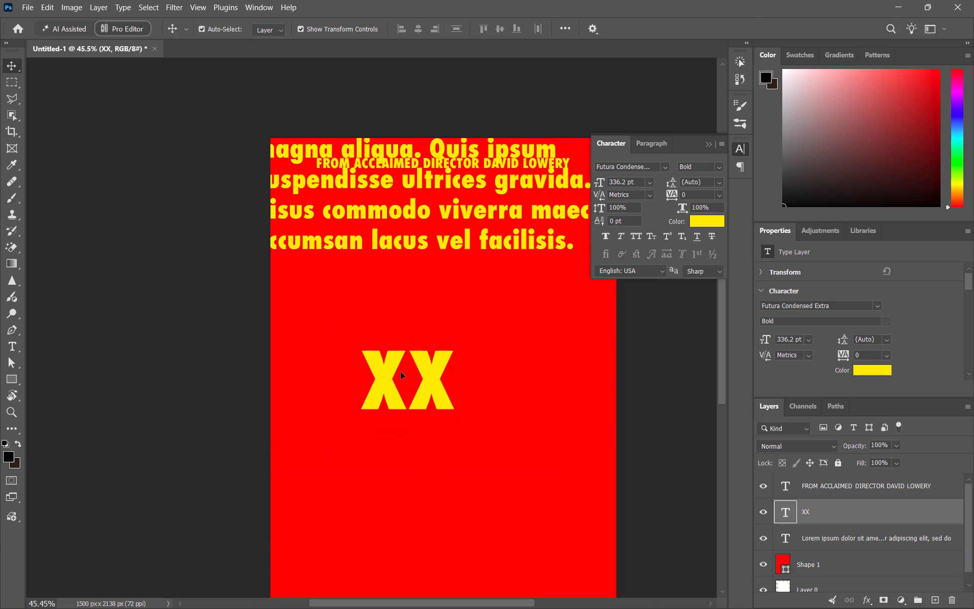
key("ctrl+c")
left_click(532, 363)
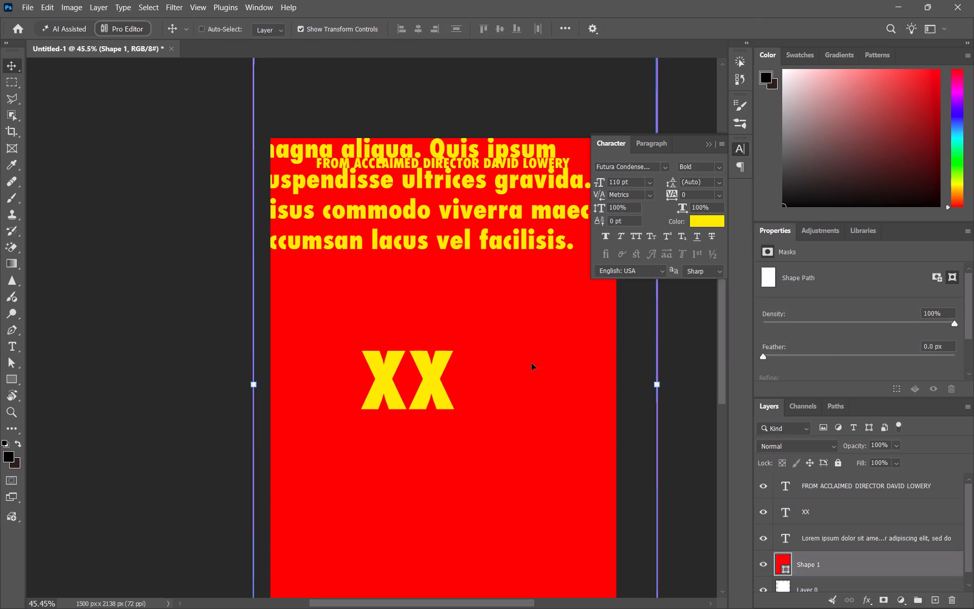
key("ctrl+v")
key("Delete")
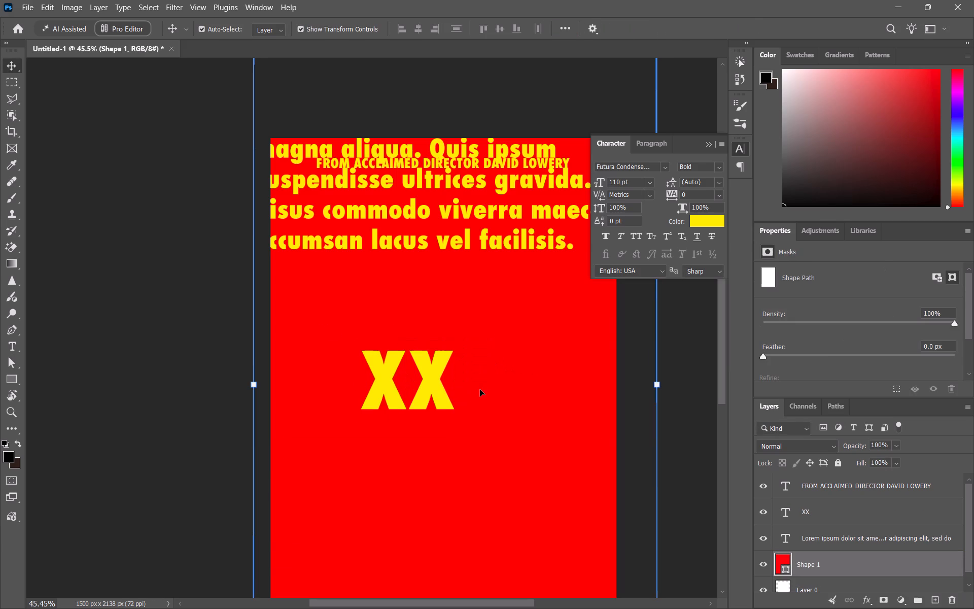
Replace the large XX text with THE.
double_click(406, 387)
key("BackSpace")
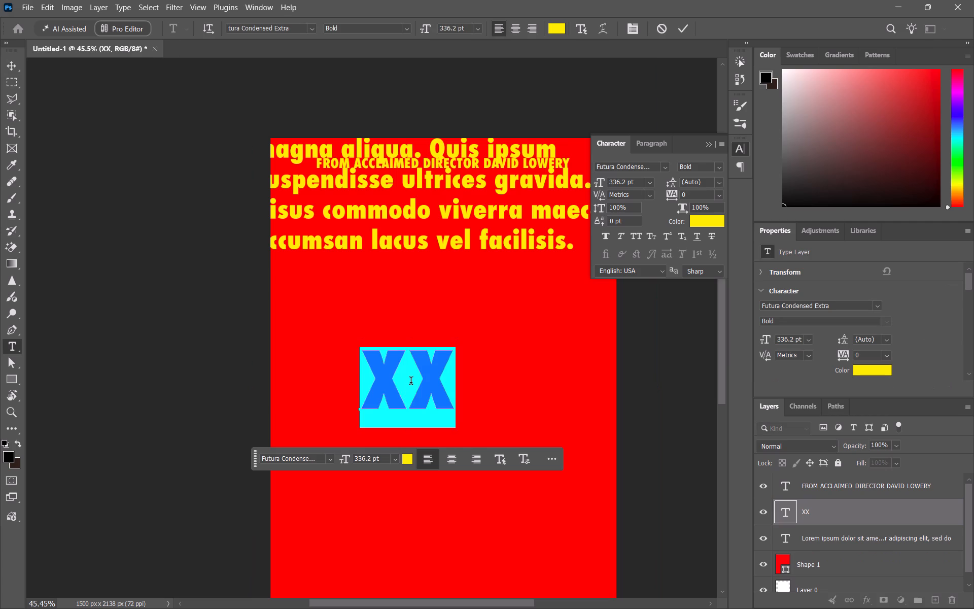
type("THE GRE")
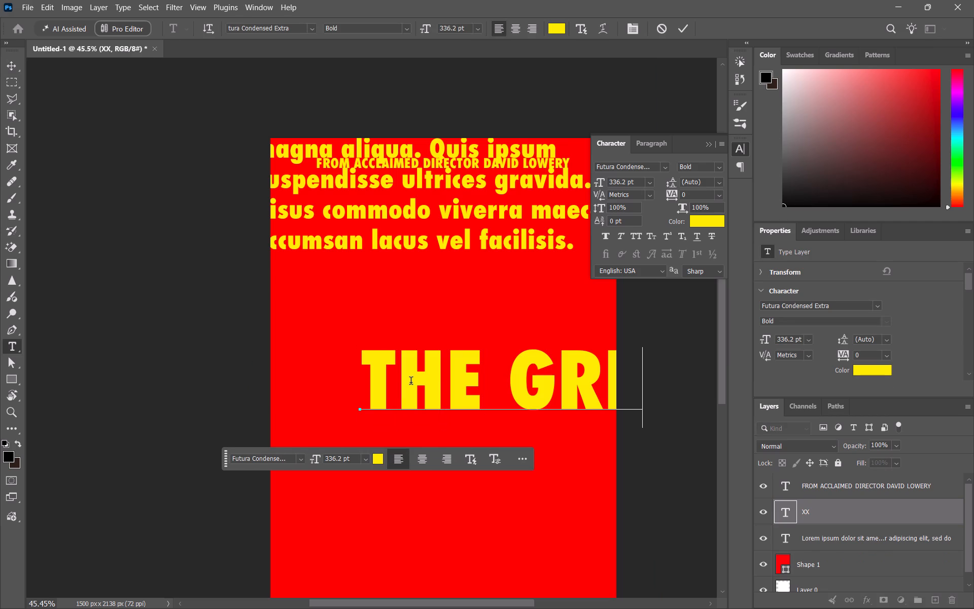
key("BackSpace")
key("BackSpace")
key("BackSpace")
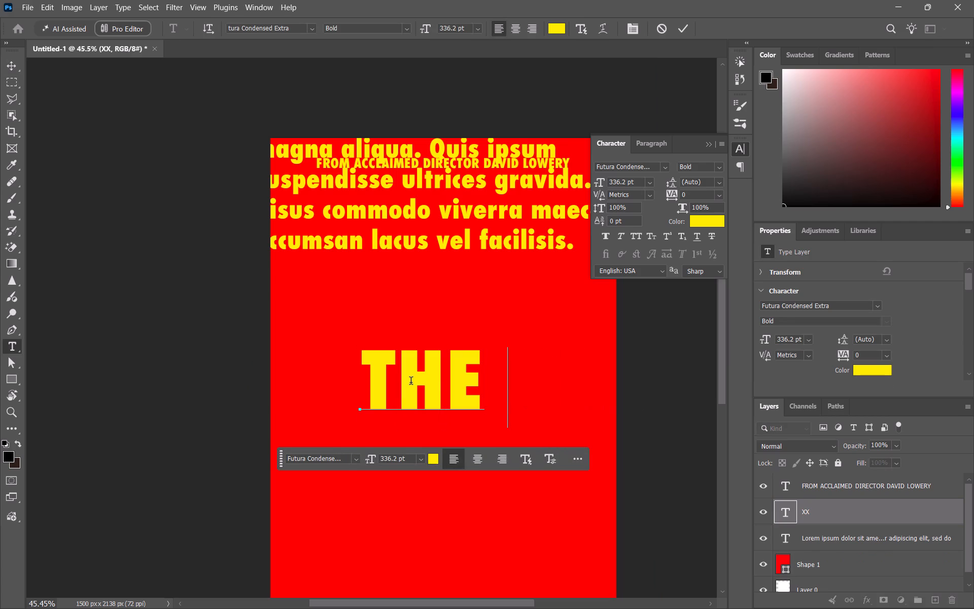
key("Return")
Switch to Chrome and search for druk condensed font in a new tab.
key("alt+Tab")
key("alt+Tab")
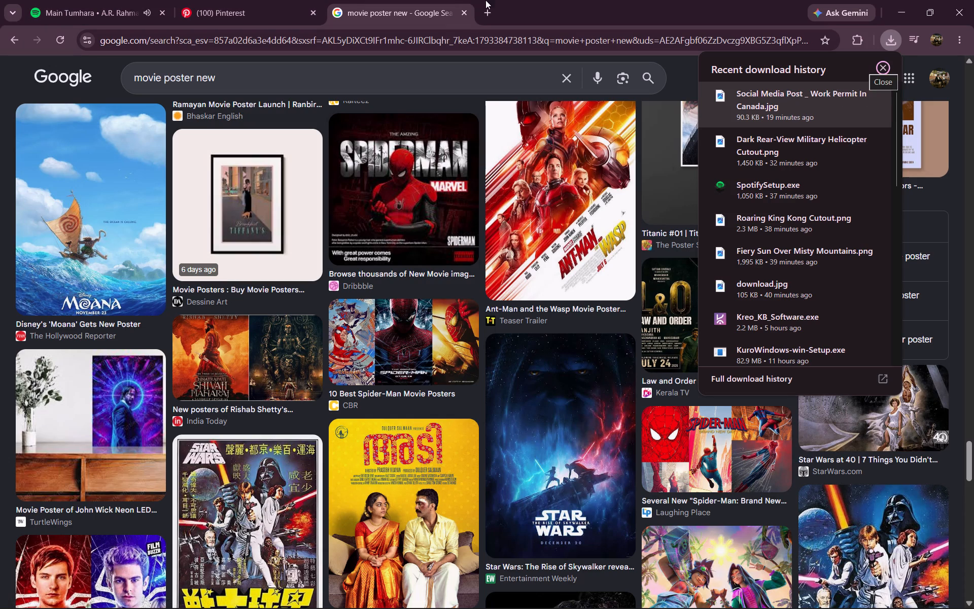
left_click(490, 5)
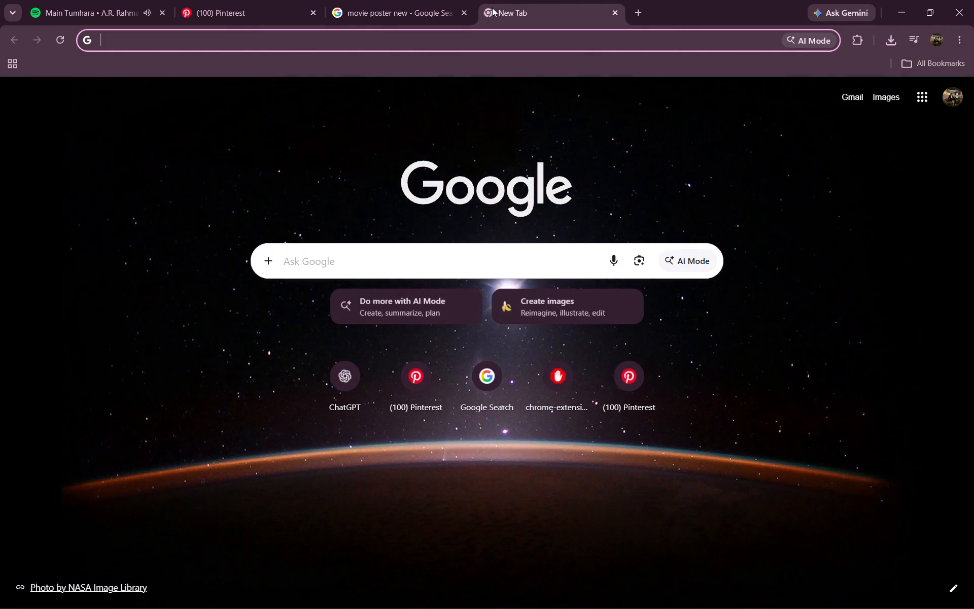
type("DRUNK")
key("space")
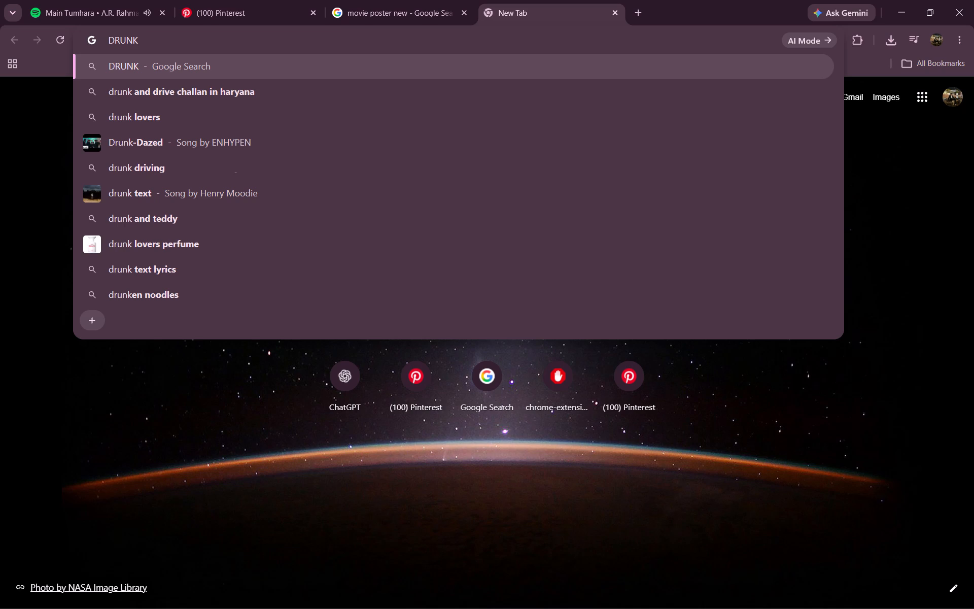
key("BackSpace")
key("BackSpace")
key("BackSpace")
type("K")
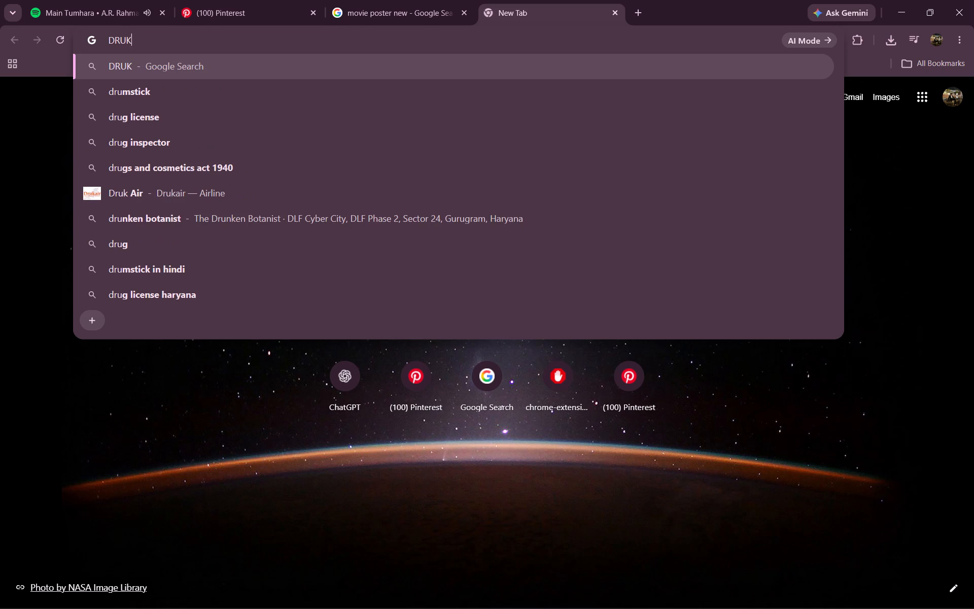
key("space")
type("CON")
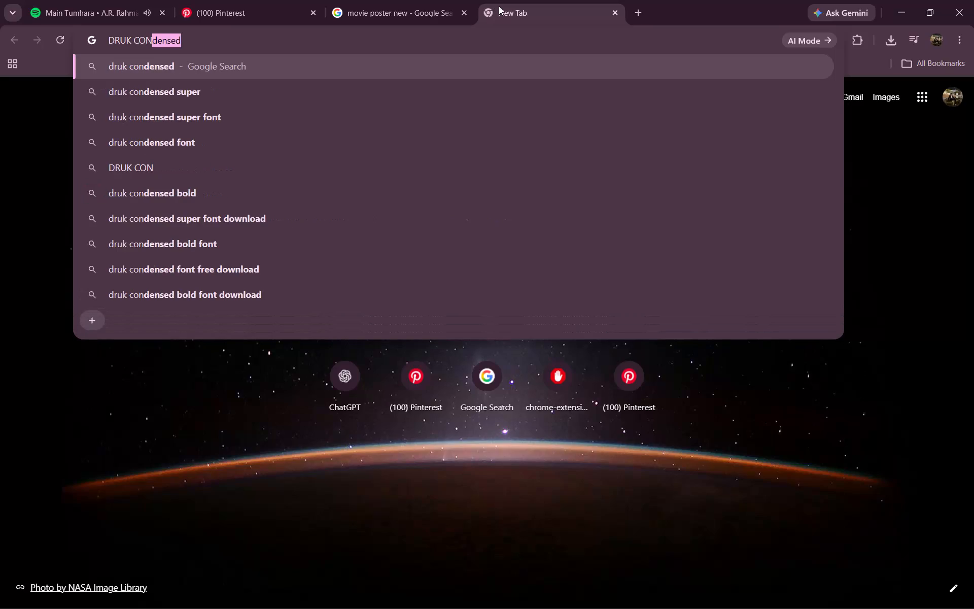
left_click(231, 144)
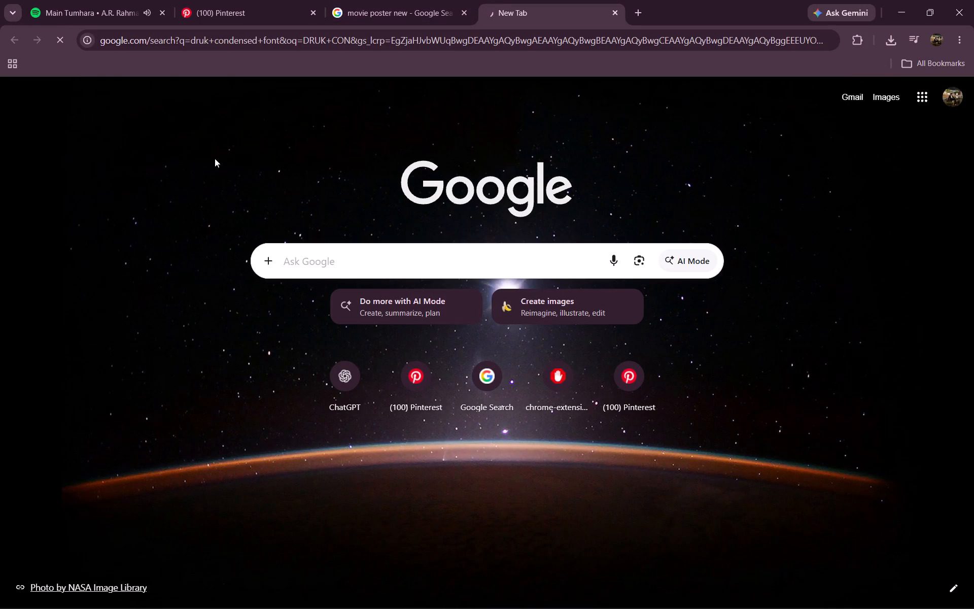
Look at the Befonts Druk Font Family page and return to the search results.
left_click(208, 192)
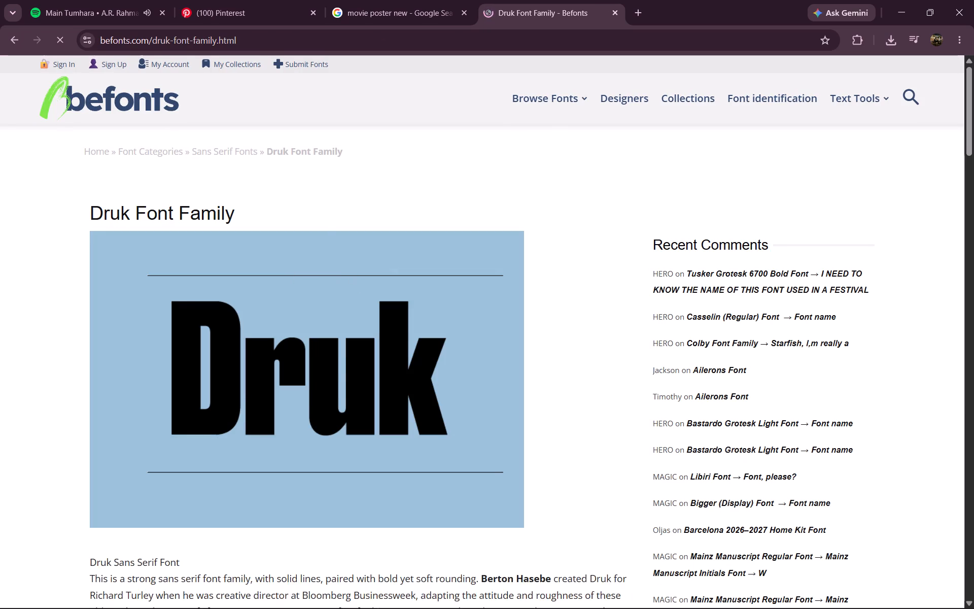
left_click(15, 42)
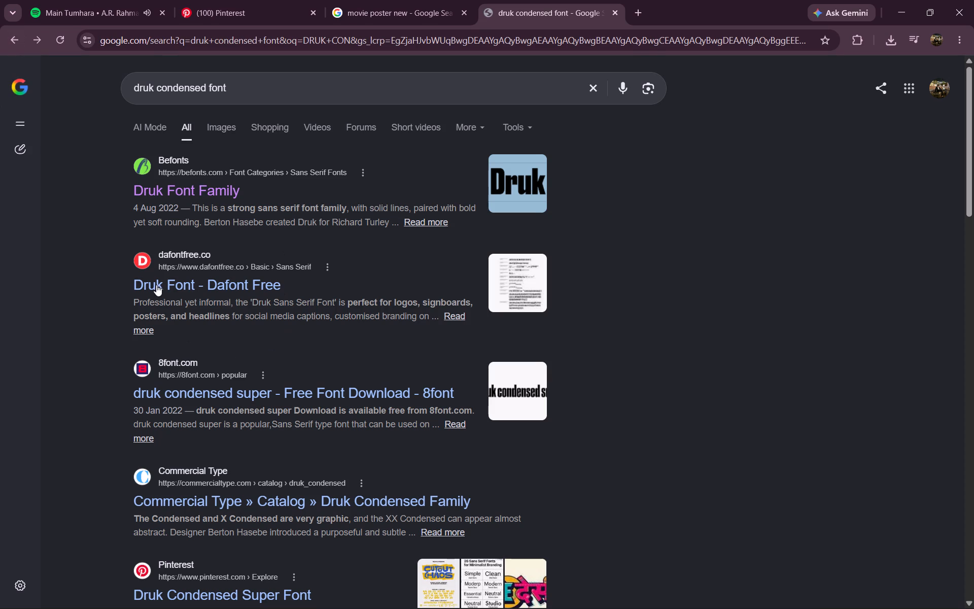
Download Druk-Font-Family.zip from the Dafont Free Druk Font page and close the download tab.
left_click(156, 285)
scroll(215, 373, "down", 2)
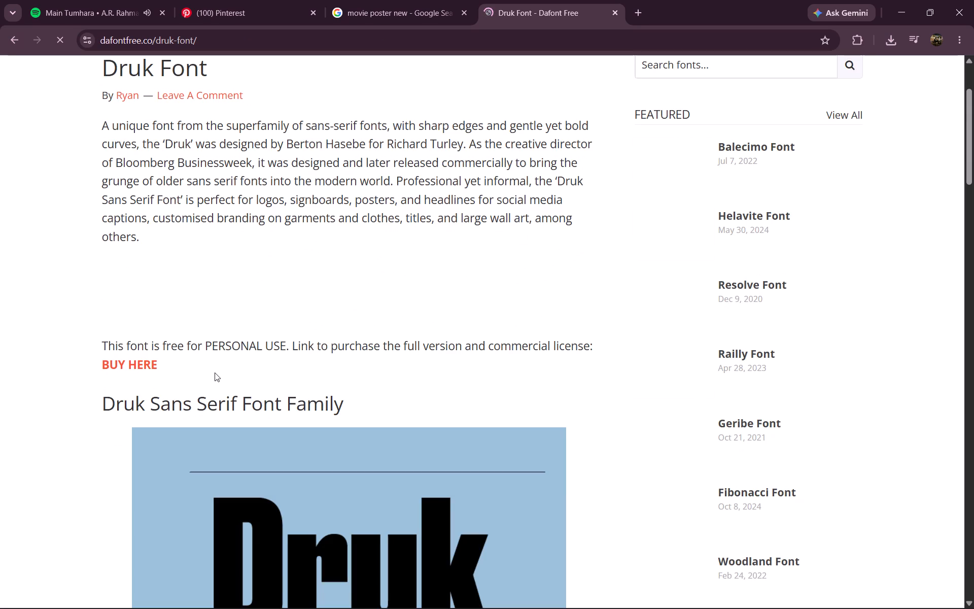
scroll(215, 373, "down", 10)
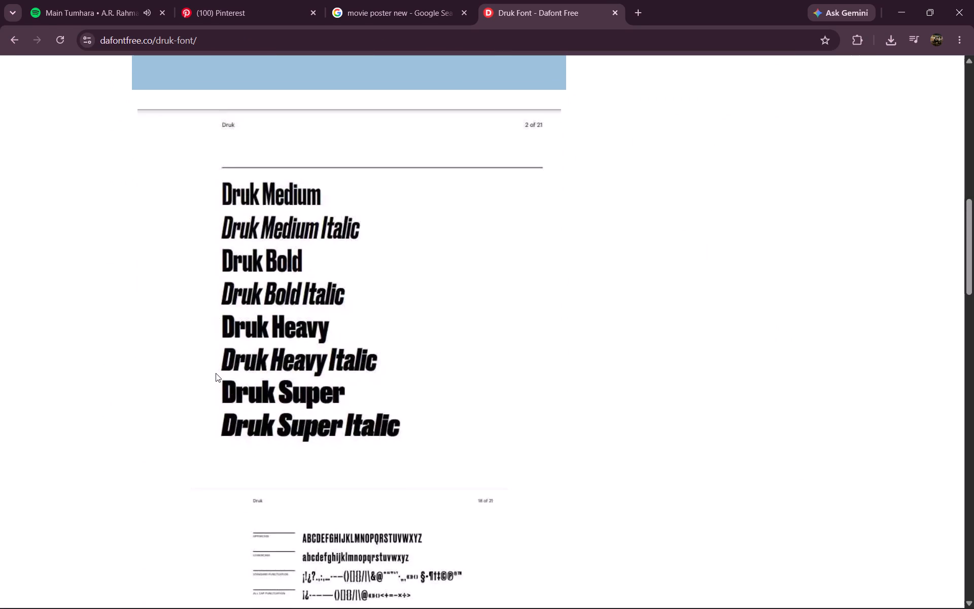
scroll(221, 376, "down", 9)
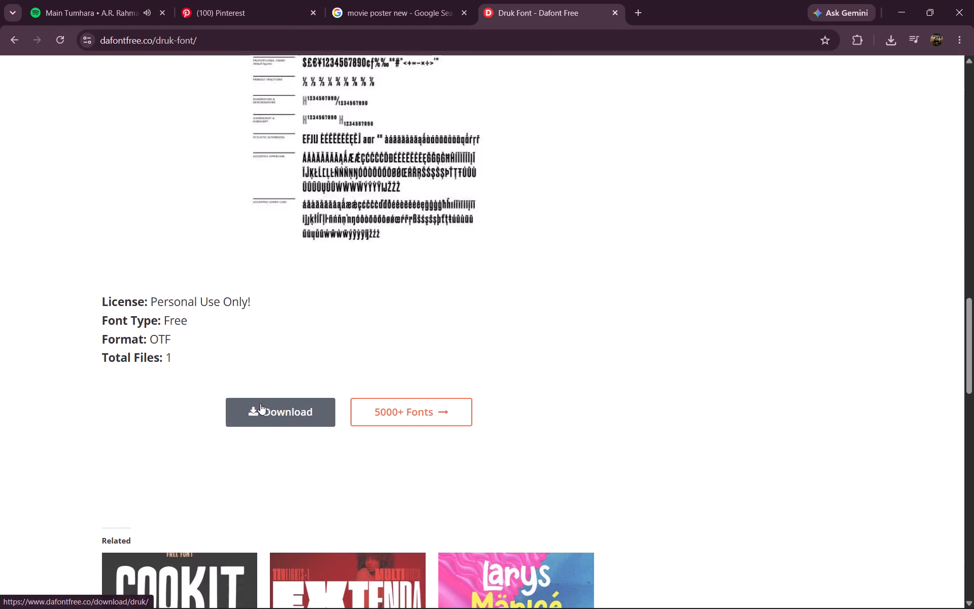
left_click(260, 403)
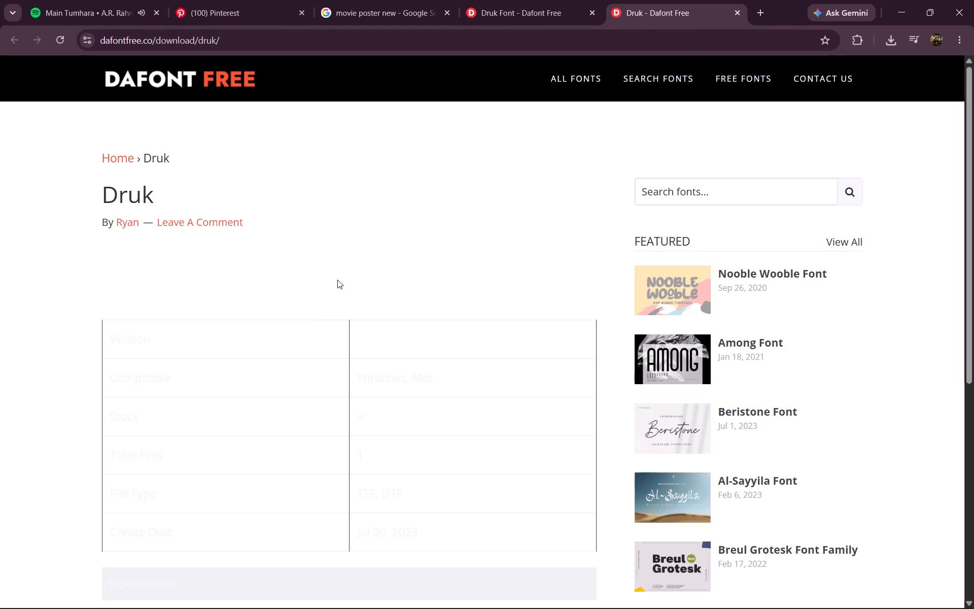
scroll(216, 248, "down", 7)
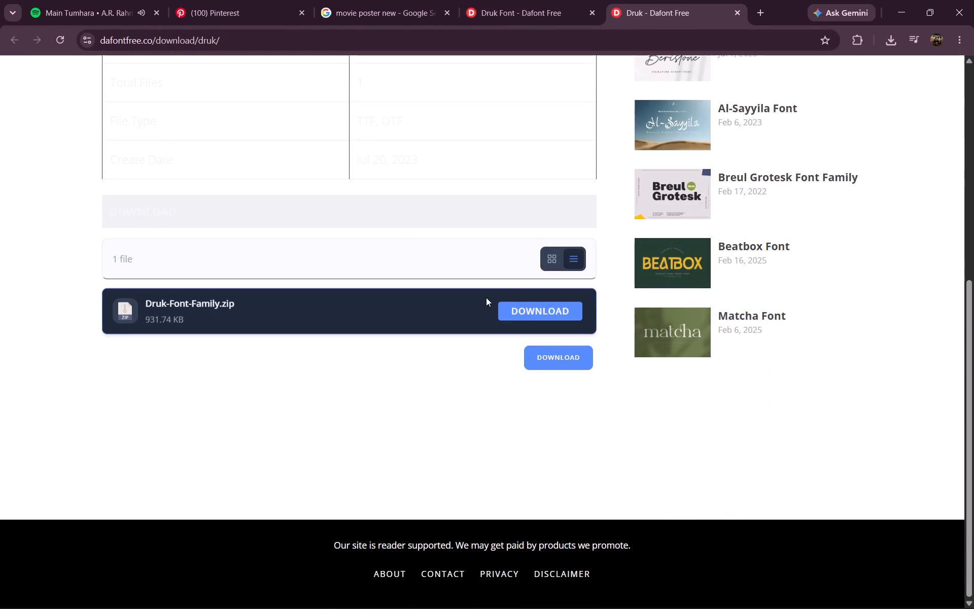
left_click(541, 320)
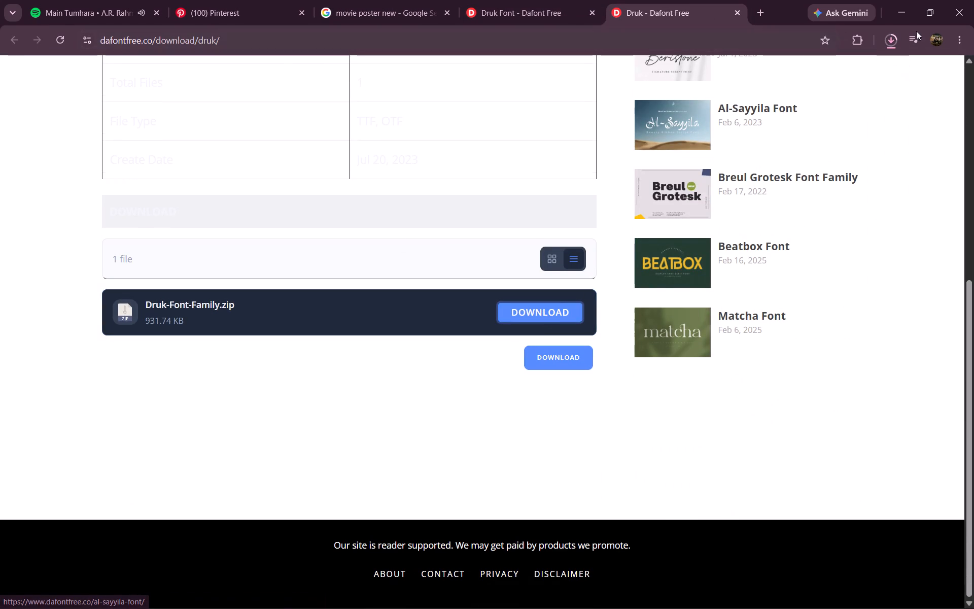
middle_click(711, 1)
scroll(711, 1, "up", 2)
Open the downloaded Druk-Font-Family archive and install DrukCond-SuperItalic-Trial from the Druk Condensed Family folder.
left_click(890, 39)
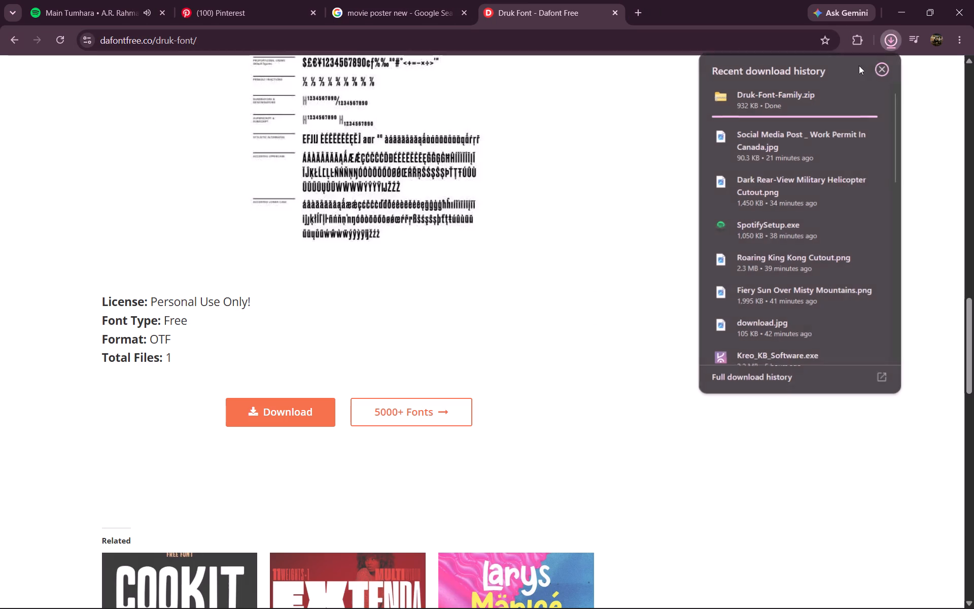
left_click(768, 102)
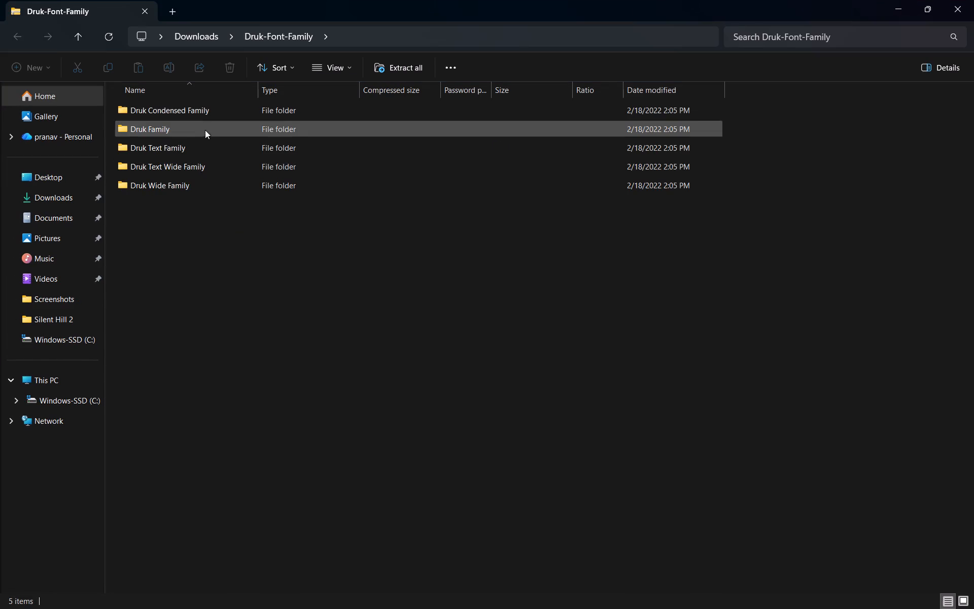
double_click(192, 110)
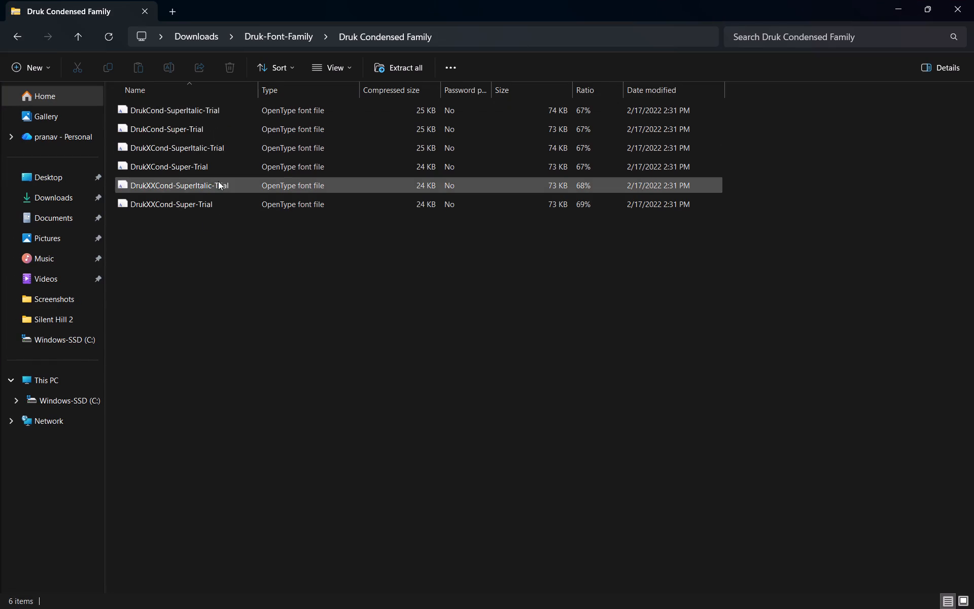
double_click(211, 113)
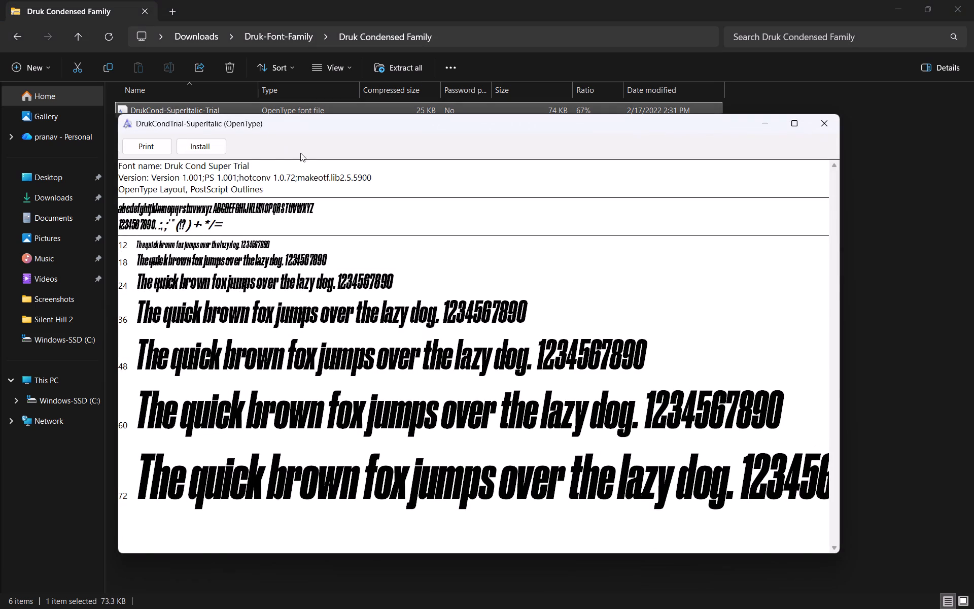
left_click(180, 142)
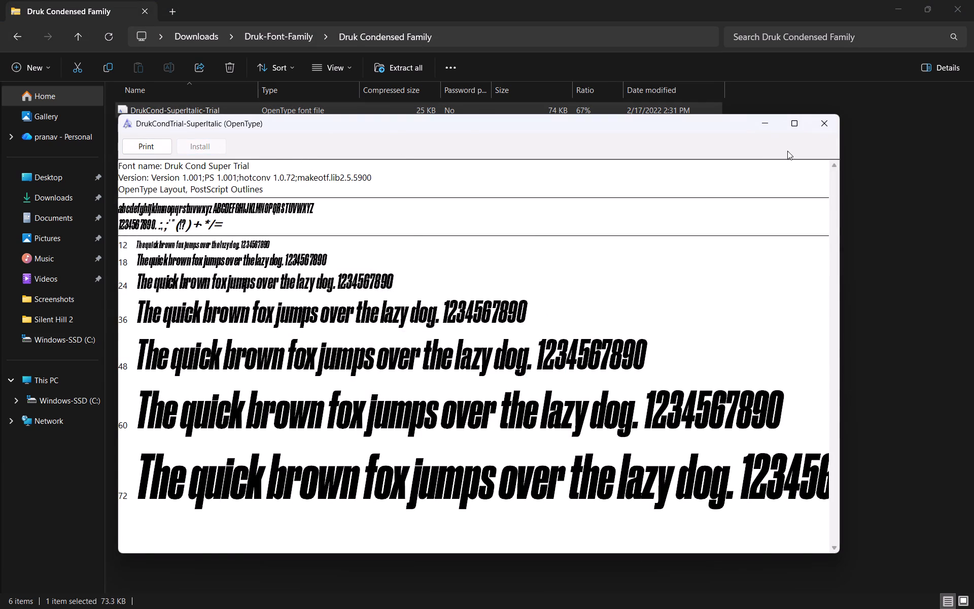
left_click(828, 117)
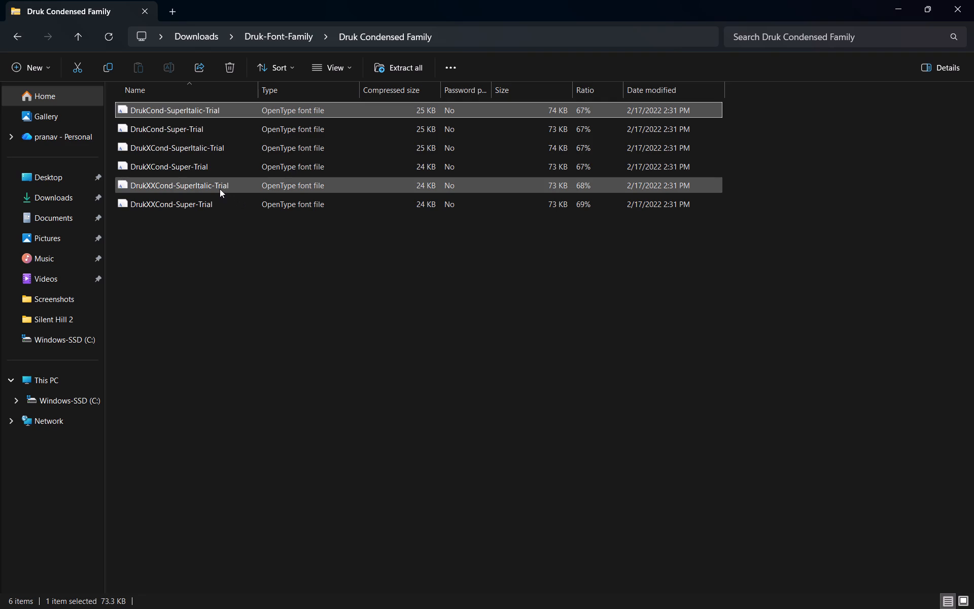
Install DrukText-Bold-Trial from the Druk Text Family folder and close the font preview and the archive window.
left_click(297, 39)
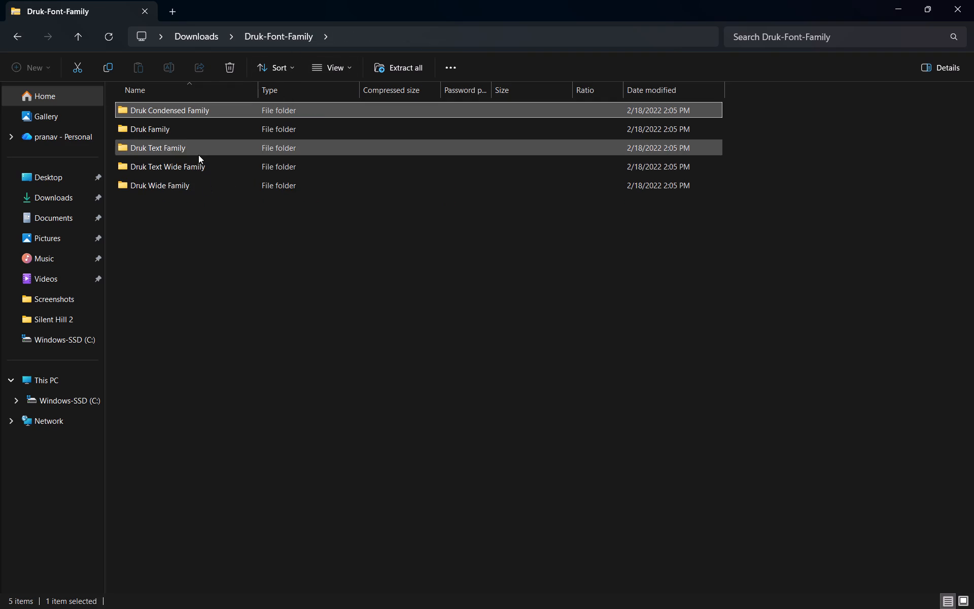
double_click(186, 141)
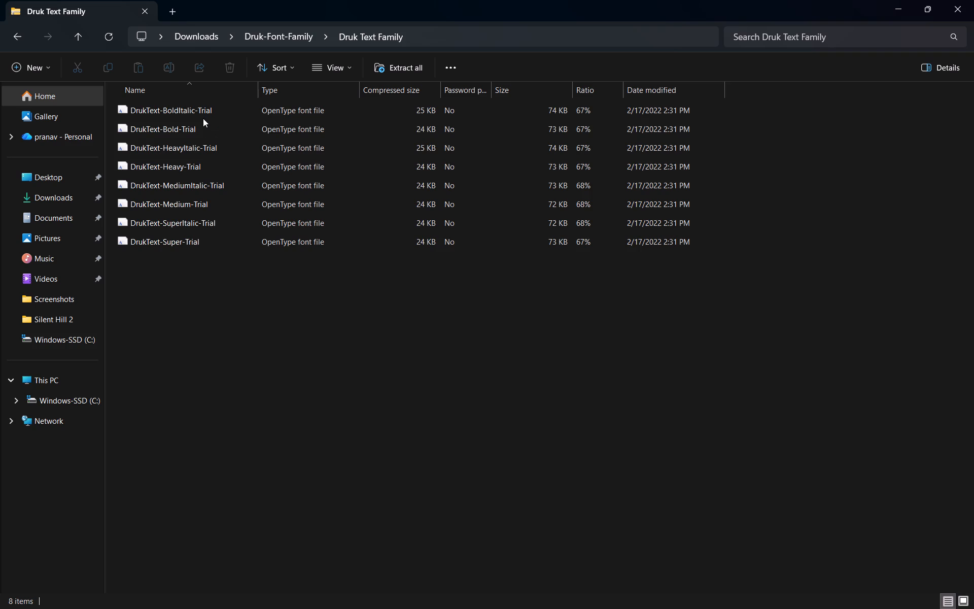
double_click(203, 126)
left_click(213, 163)
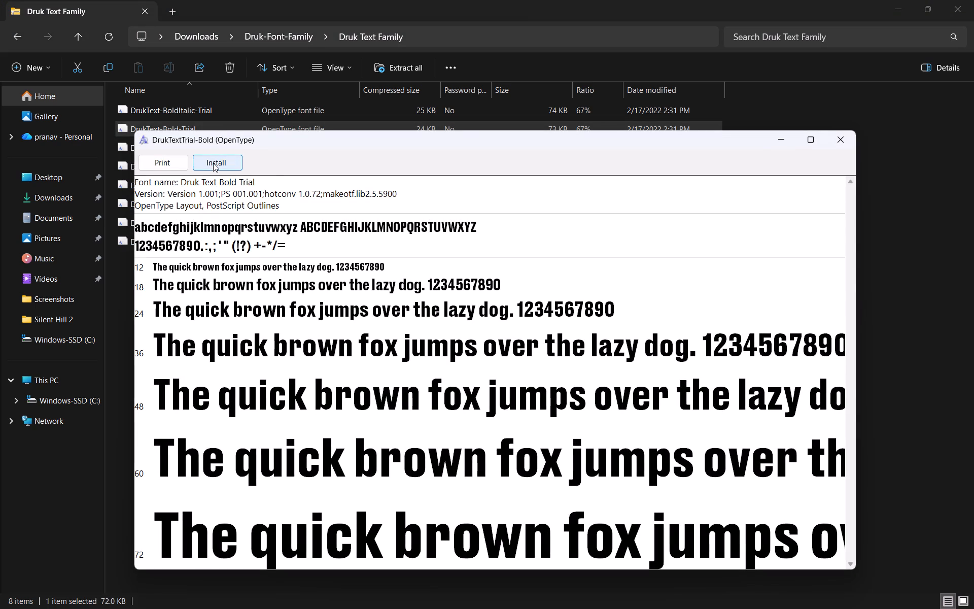
left_click(827, 146)
left_click(842, 134)
left_click(973, 0)
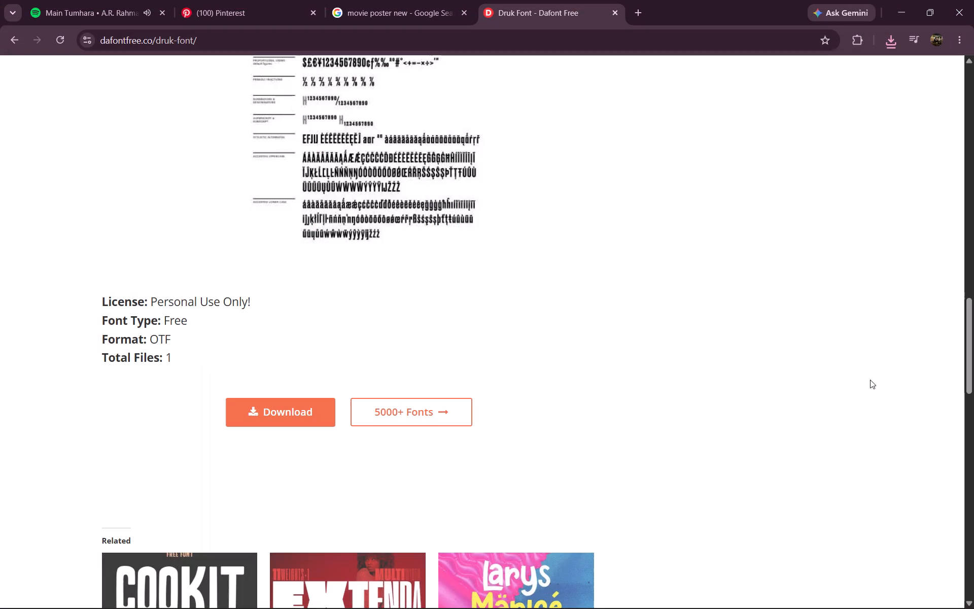
Close the Druk Font and movie poster search tabs in Chrome and switch back to Photoshop.
middle_click(439, 0)
middle_click(434, 0)
scroll(434, 0, "up", 1)
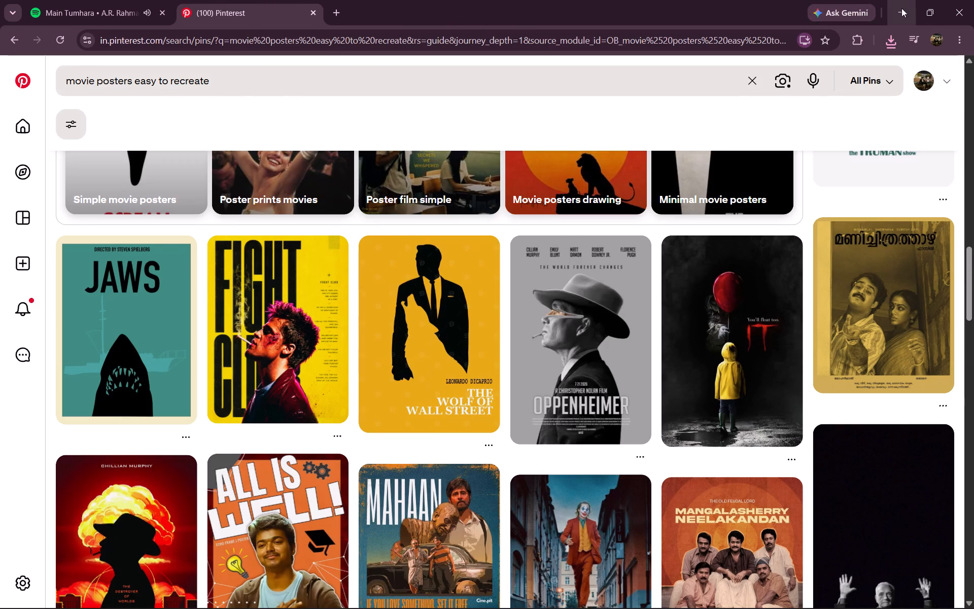
left_click(902, 9)
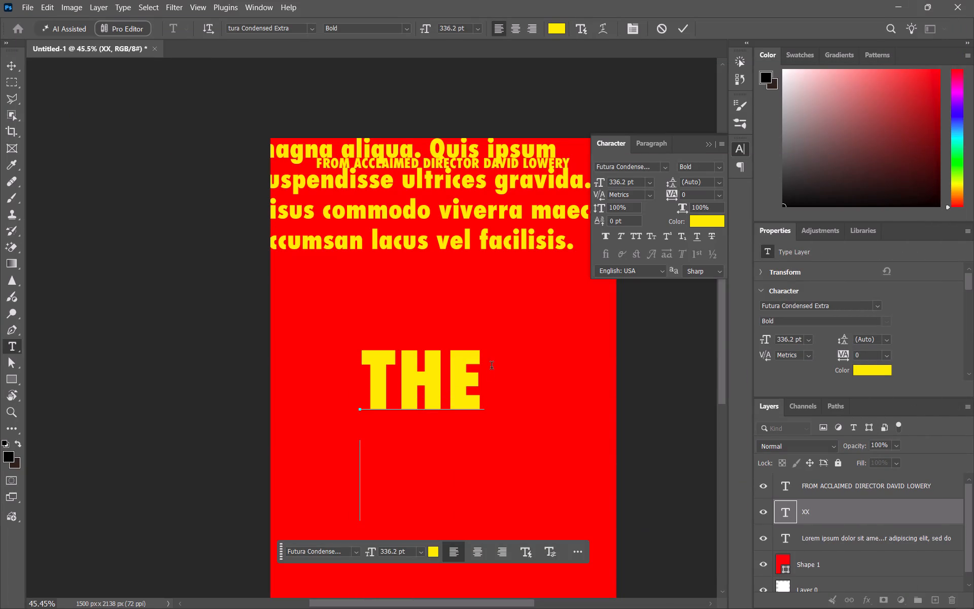
Add GREEN and KNIGHT as separate lines below THE in the large yellow title text and commit the edit.
left_click(489, 364)
key("backslash")
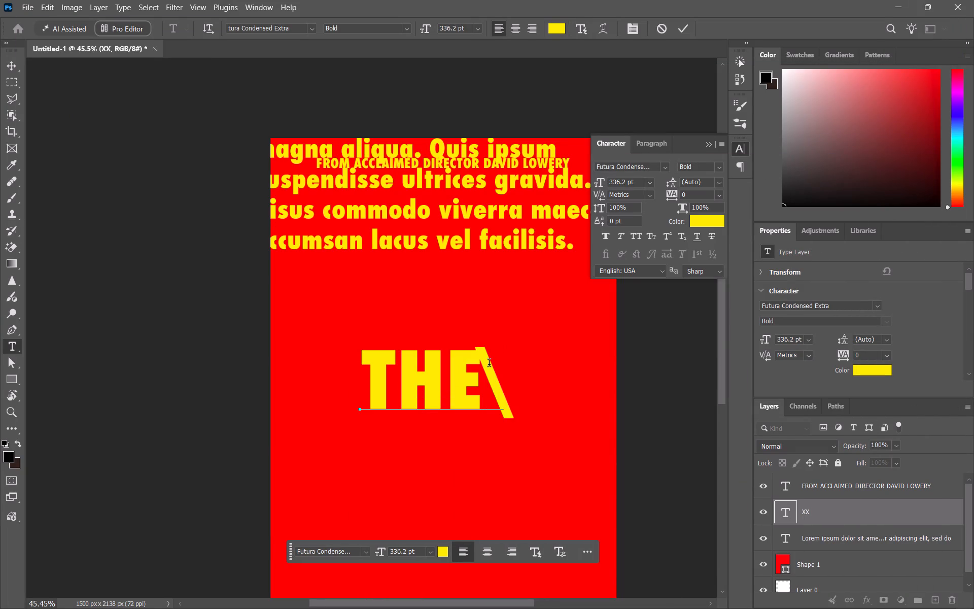
key("BackSpace")
key("Return")
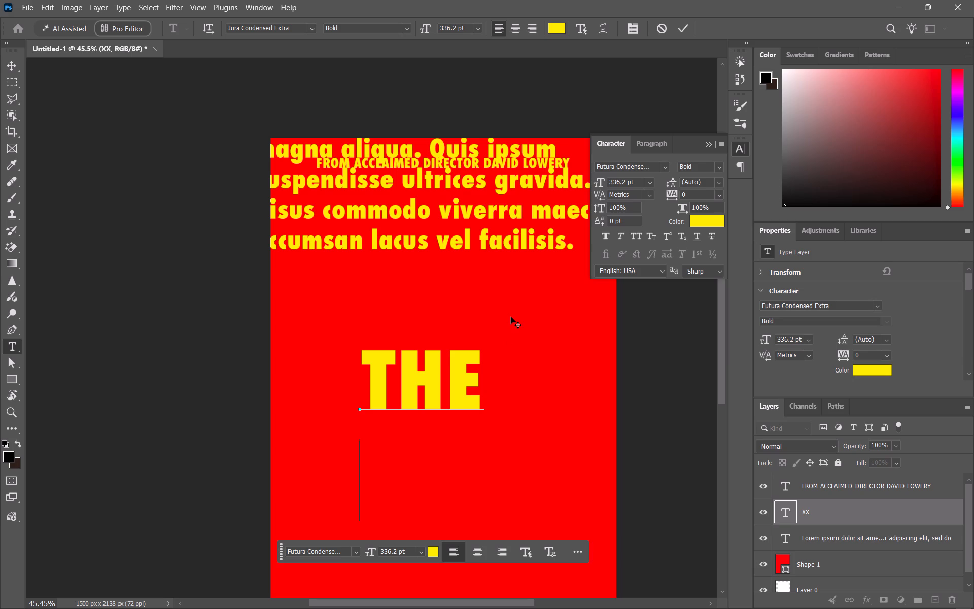
key("BackSpace")
key("Return")
key("g")
type("REE")
type("N KN")
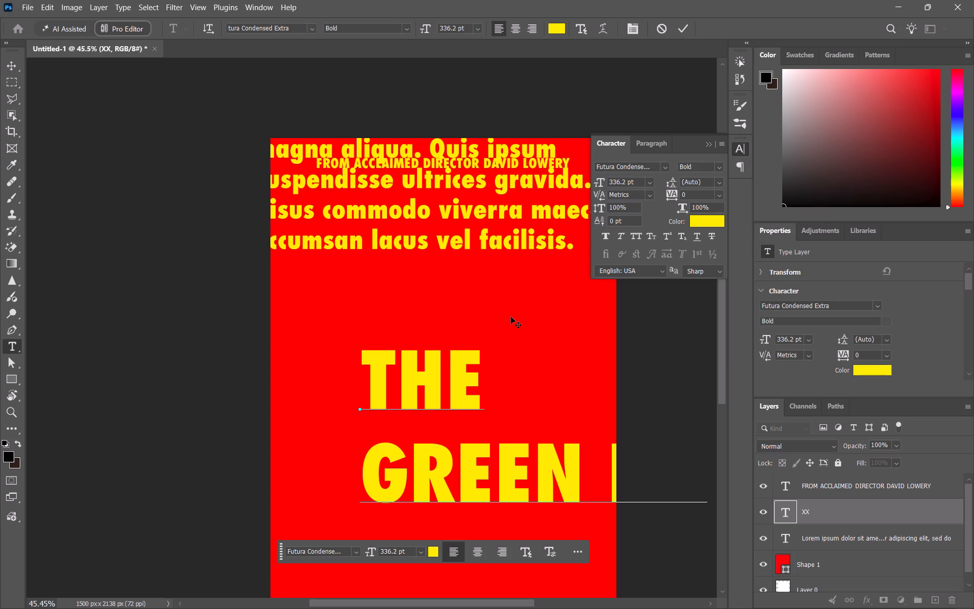
key("BackSpace")
key("BackSpace")
key("BackSpace")
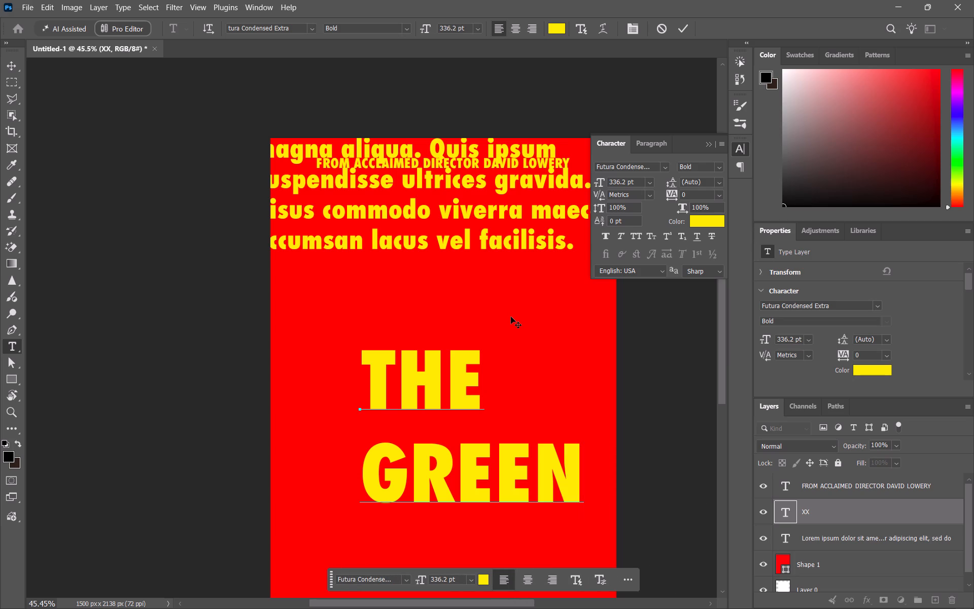
key("Return")
type("KN")
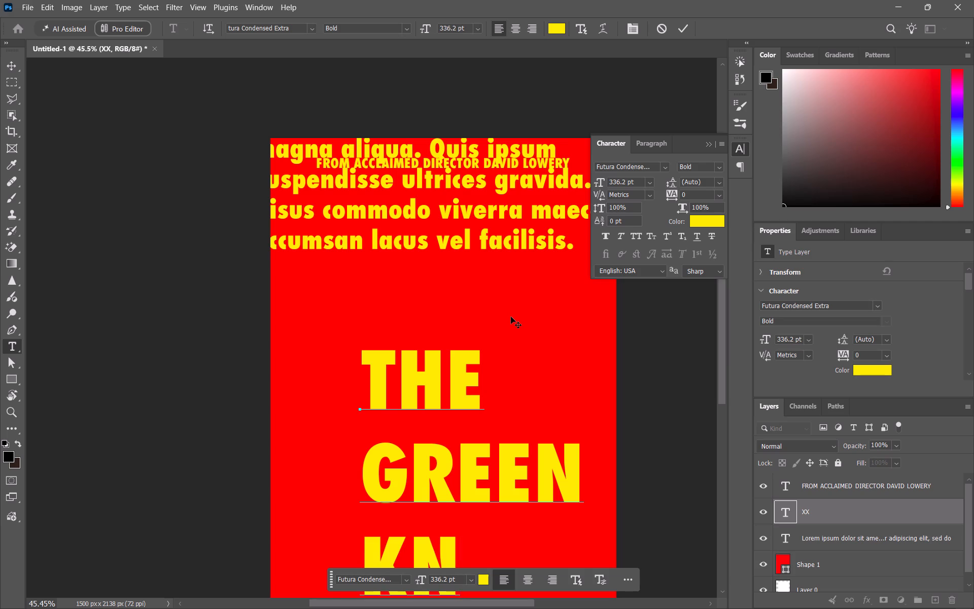
type("IGHT")
key("space")
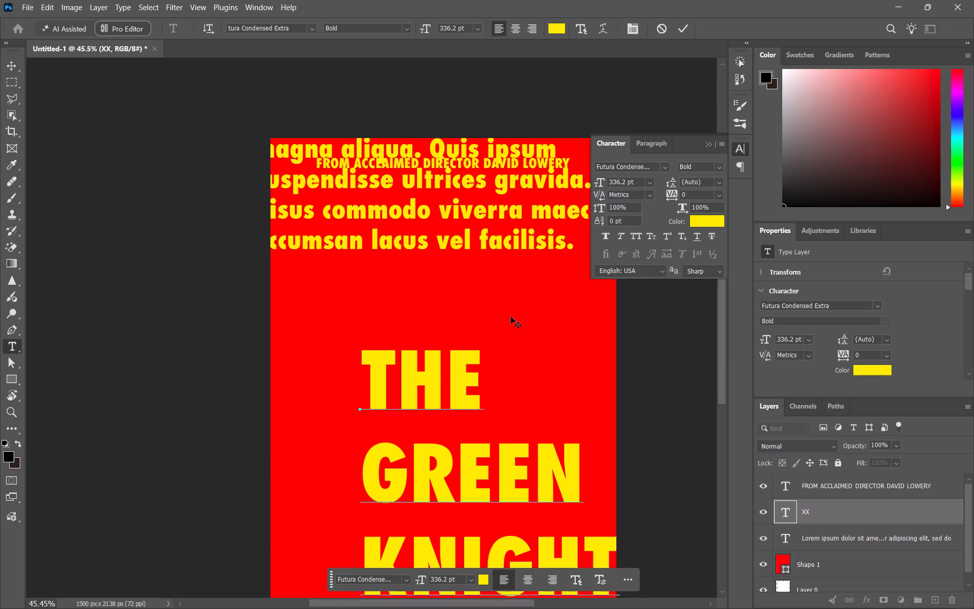
left_click(338, 181)
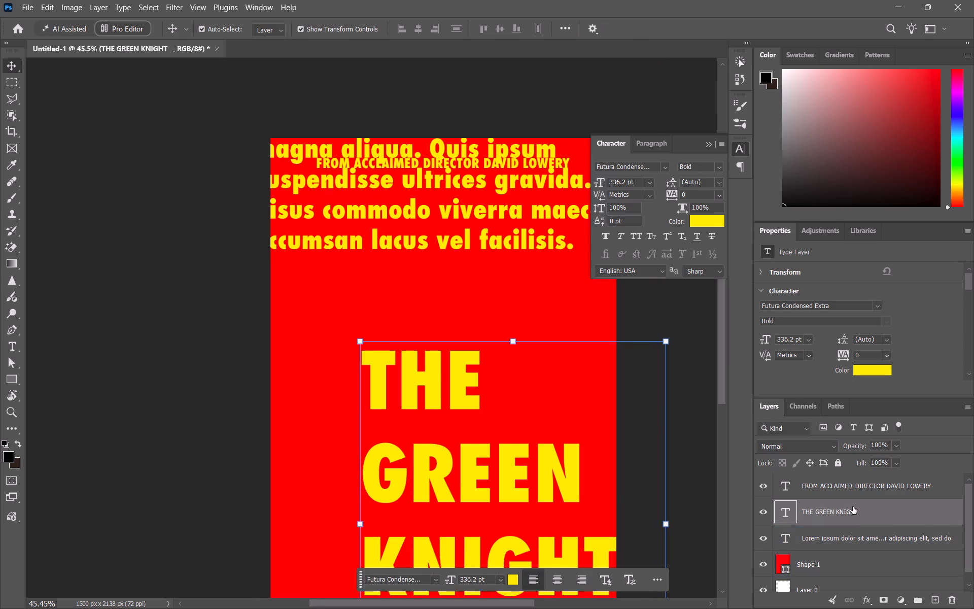
Delete the Lorem ipsum placeholder text layer.
left_click(850, 532)
key("Delete")
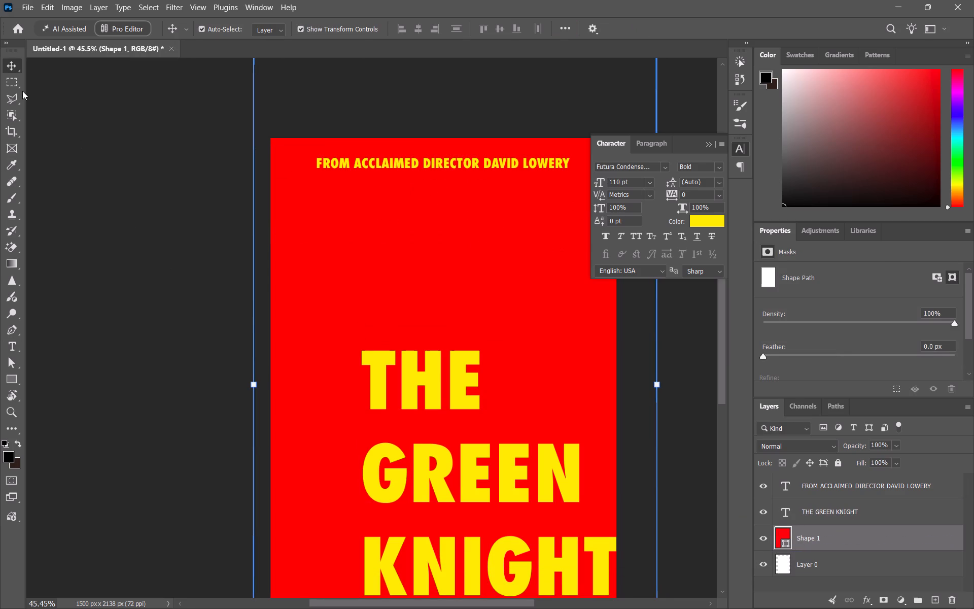
Move the THE GREEN KNIGHT title up so it sits just below the director heading.
left_click_drag(465, 482, 436, 350)
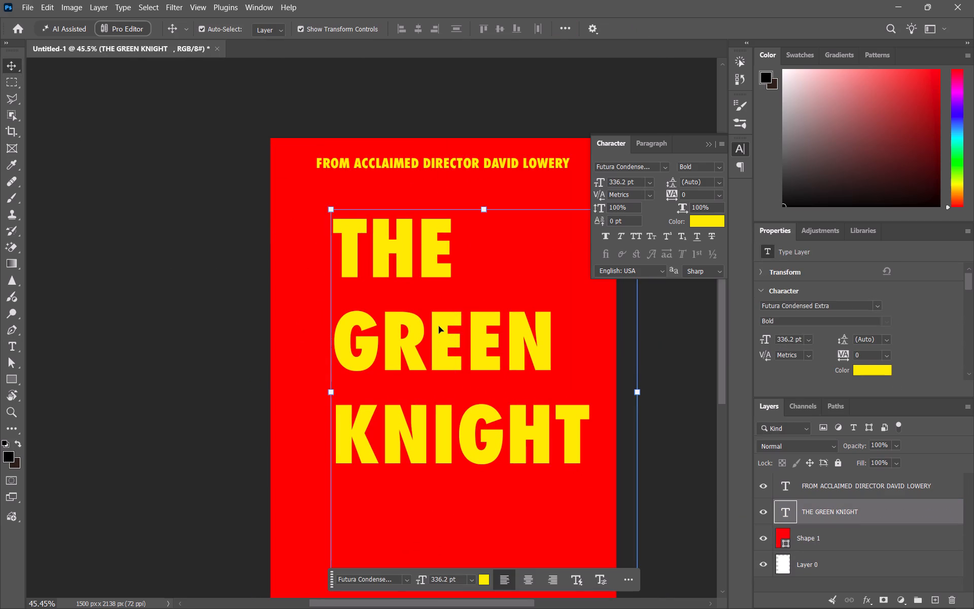
Copy the GREEN and KNIGHT lines, delete them from the title text so only THE remains, and commit the edit.
double_click(439, 347)
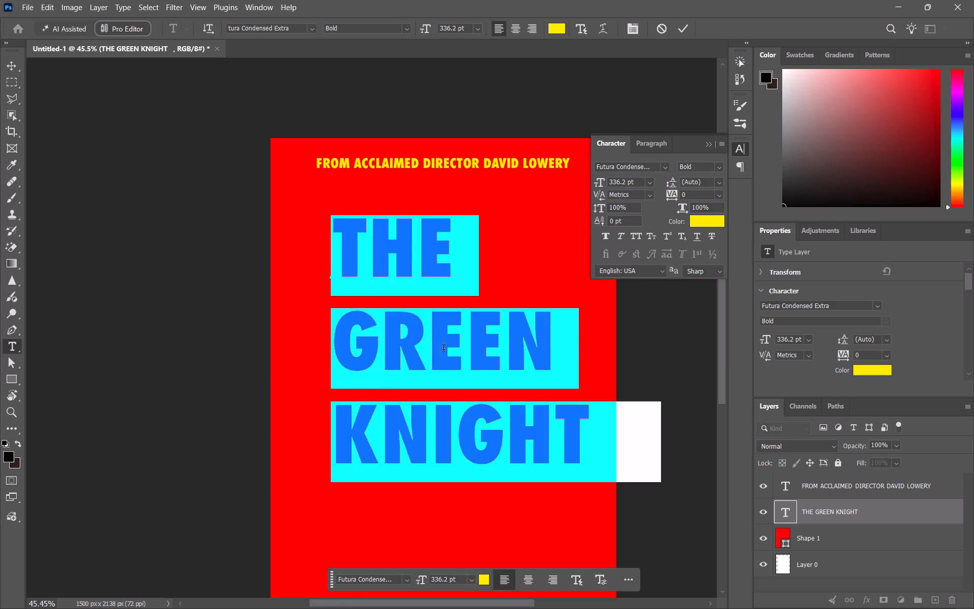
left_click(454, 348)
left_click_drag(339, 344, 593, 446)
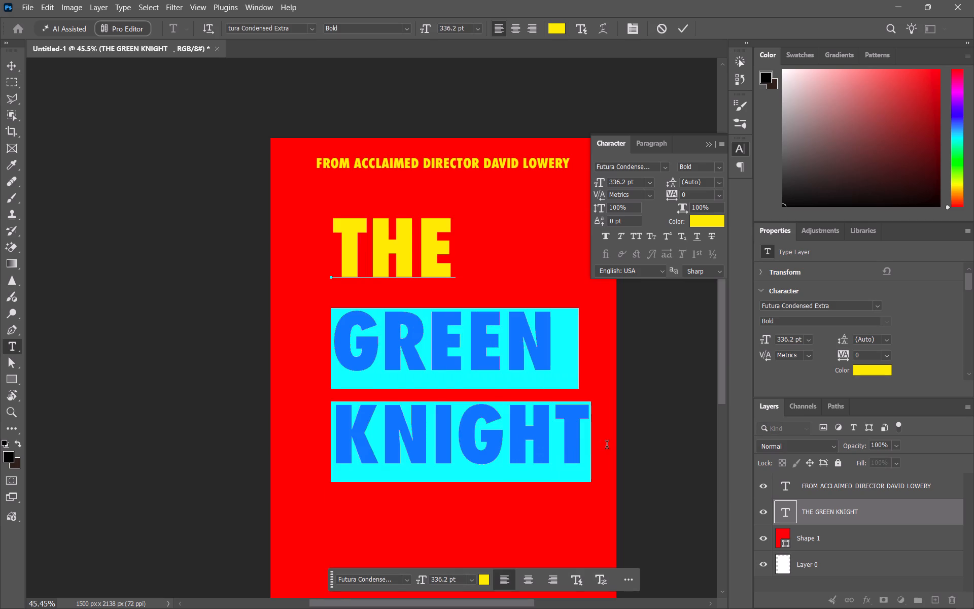
key("ctrl+c")
key("Delete")
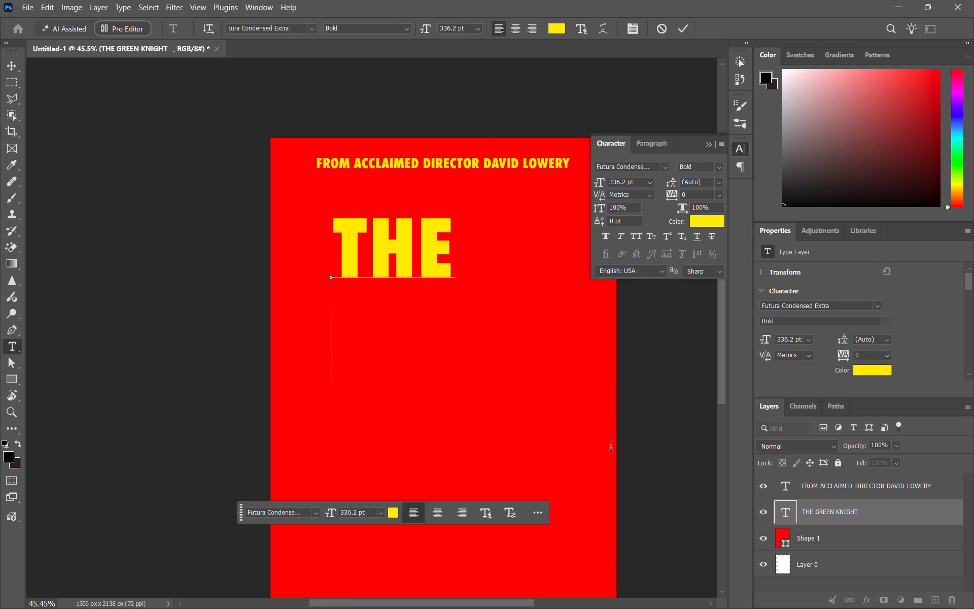
left_click(214, 182)
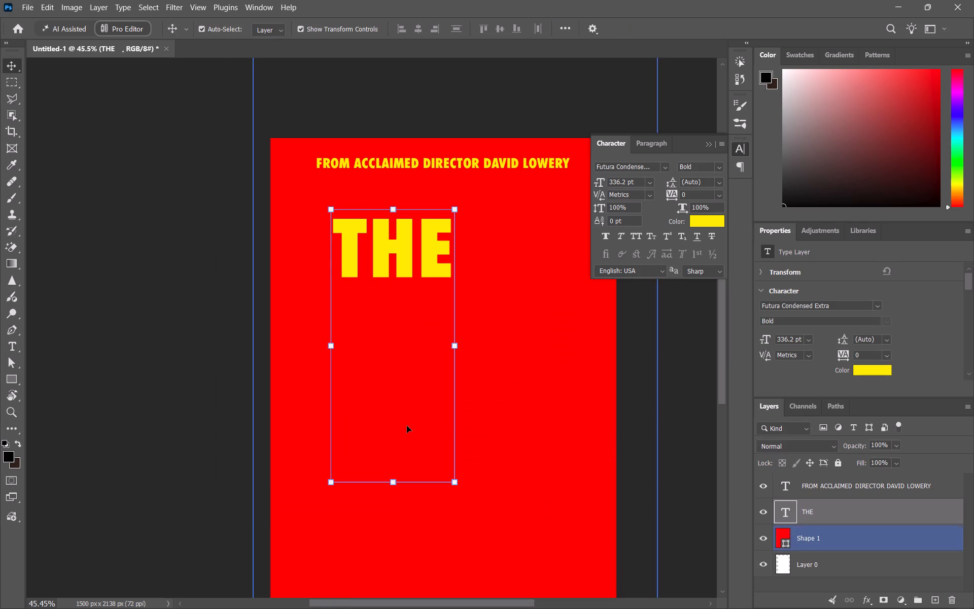
Delete empty trailing lines below THE in the large title text and commit the edit.
double_click(407, 426)
double_click(407, 239)
left_click(424, 357)
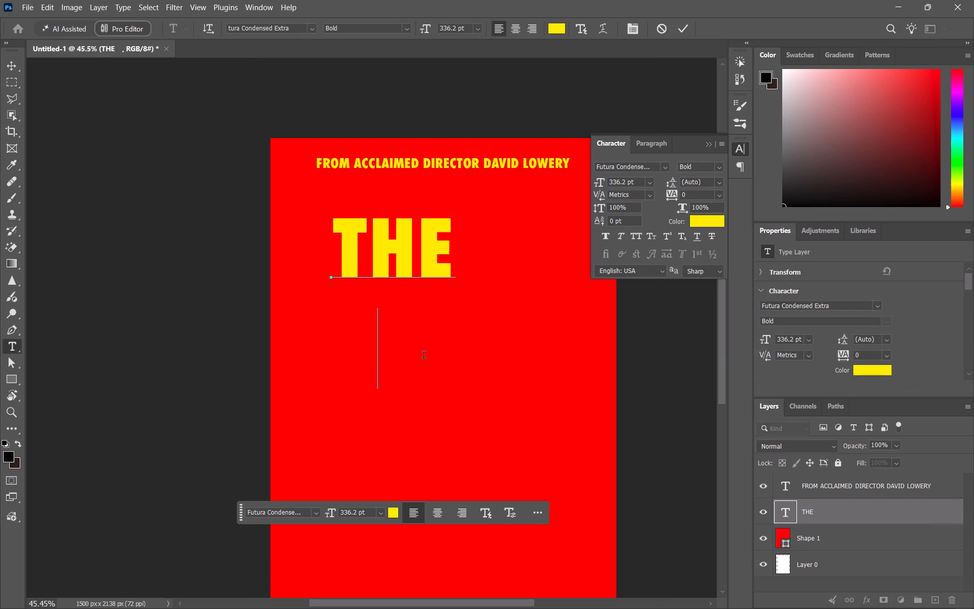
key("BackSpace")
key("BackSpace")
key("BackSpace")
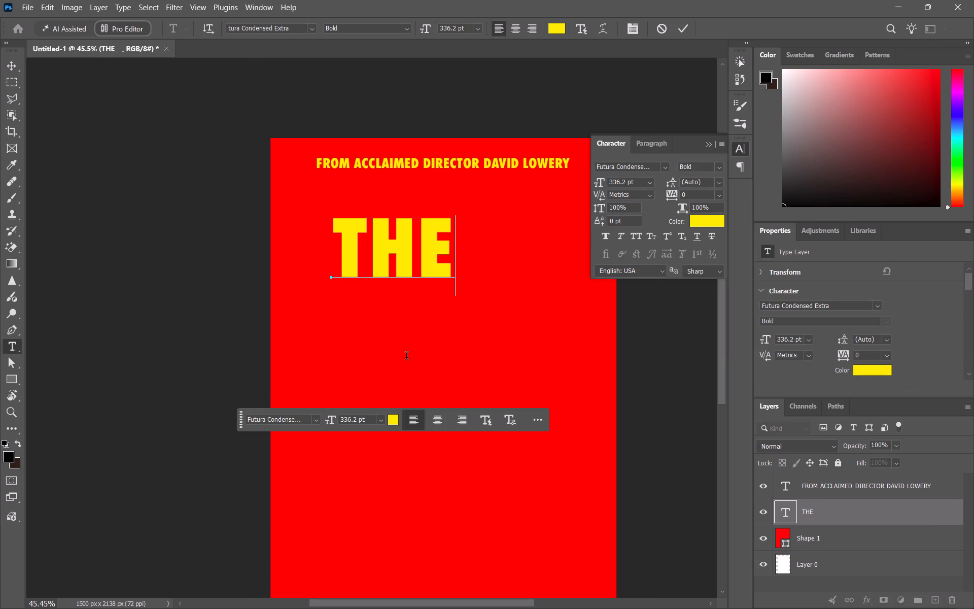
left_click(143, 195)
Scale the THE title text down slightly to about 327 pt.
left_click_drag(392, 391, 392, 389)
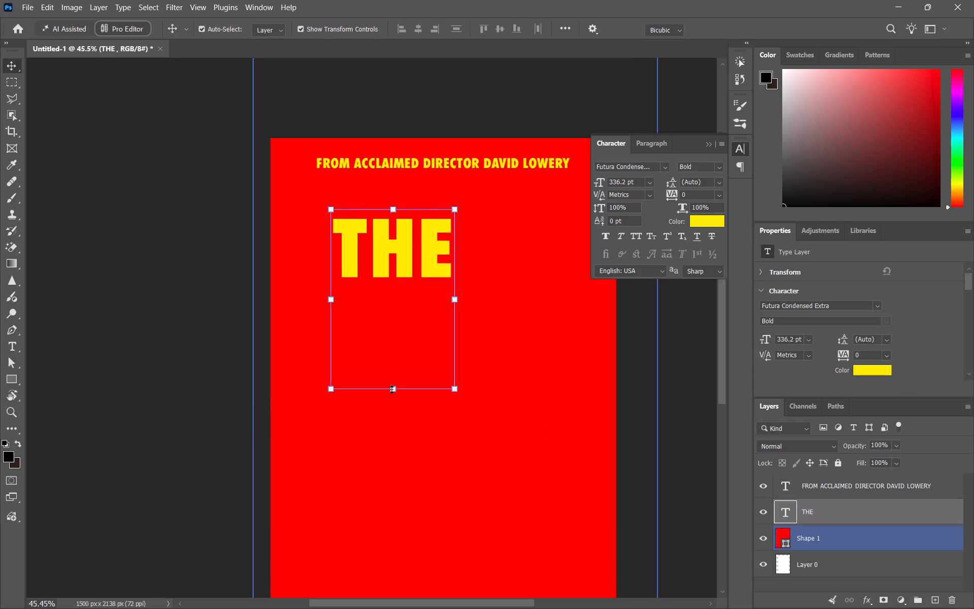
left_click_drag(392, 389, 395, 386)
triple_click(393, 355)
left_click(393, 355)
double_click(392, 344)
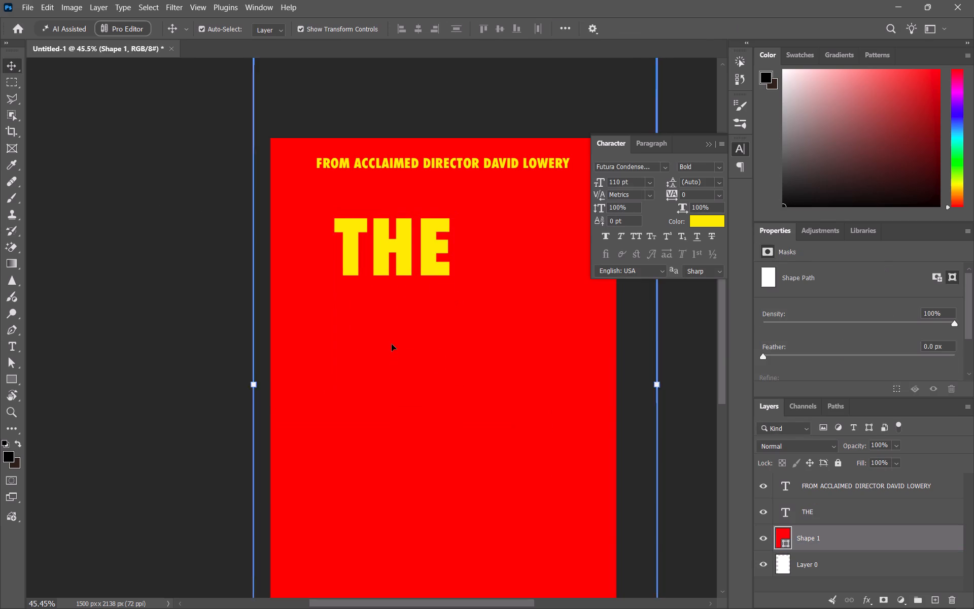
Remove the remaining blank line after THE in the title text and commit the edit.
left_click(404, 258)
double_click(431, 258)
left_click(433, 283)
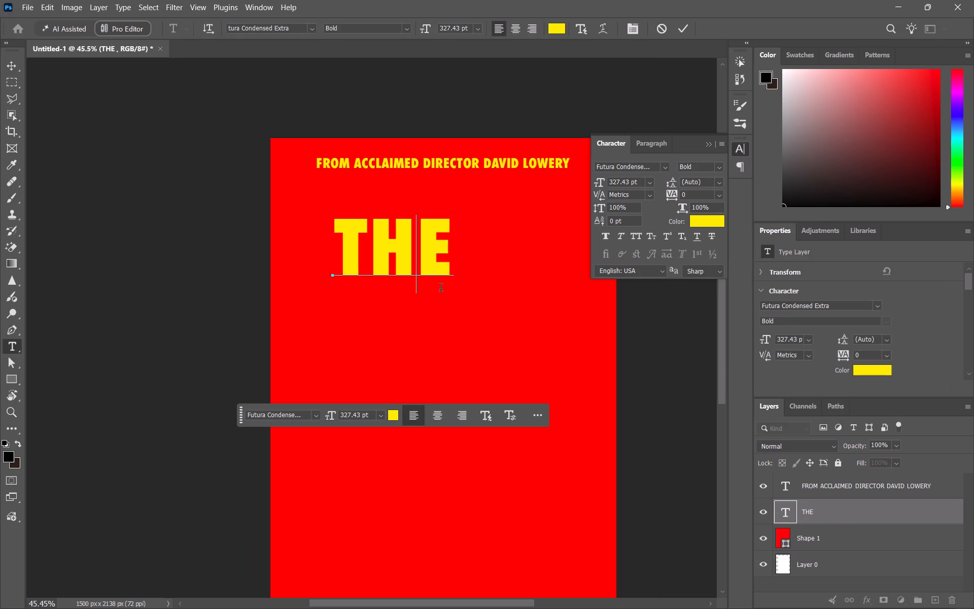
left_click(448, 371)
left_click(409, 382)
key("BackSpace")
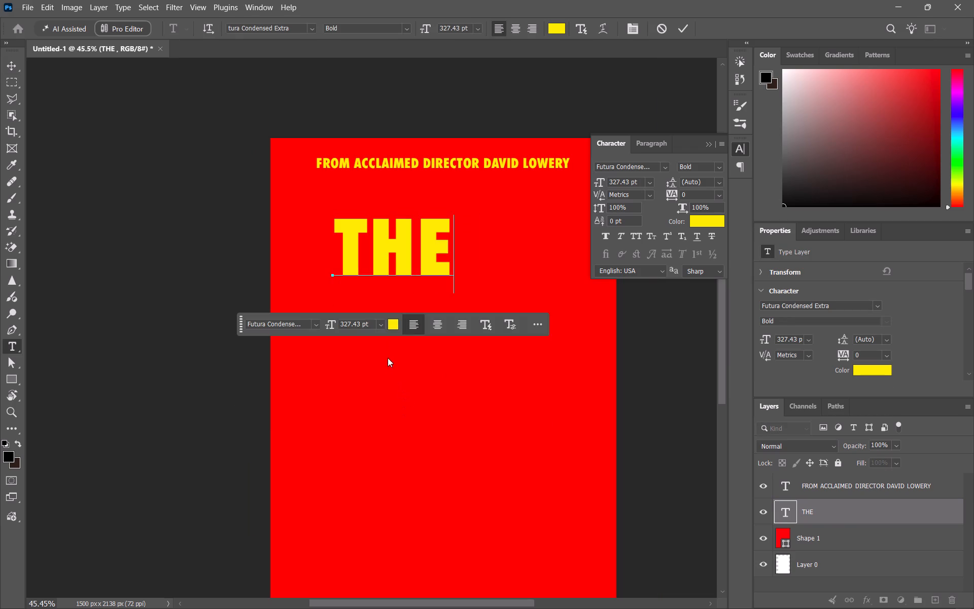
left_click(405, 297)
left_click(157, 181)
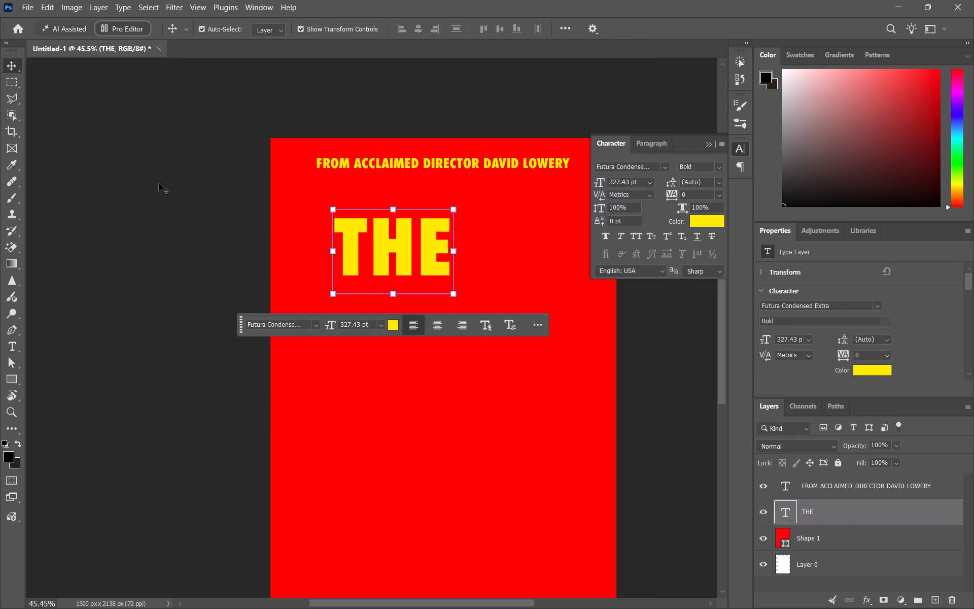
Move the THE title sideways so it is centred under the director heading.
left_click_drag(374, 259, 424, 257)
left_click(131, 251)
Copy the THE text layer and paste a duplicate onto the poster below the original.
double_click(403, 349)
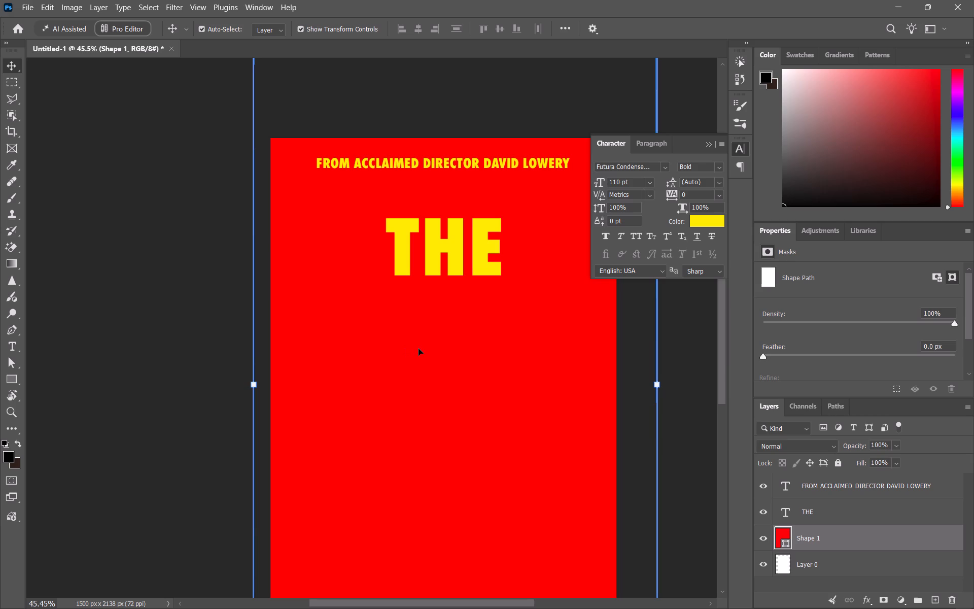
key("ctrl+v")
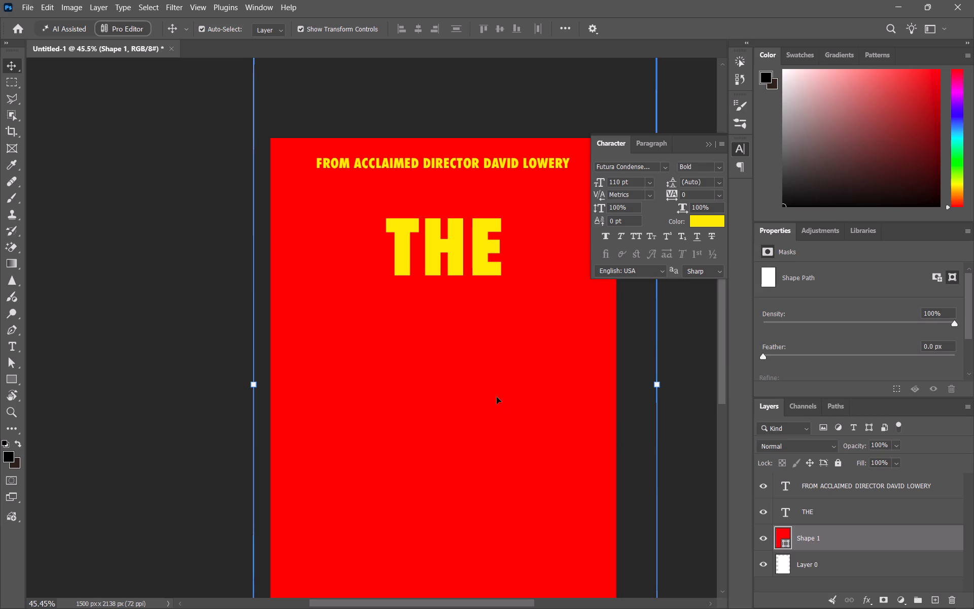
left_click(821, 493)
left_click(812, 515)
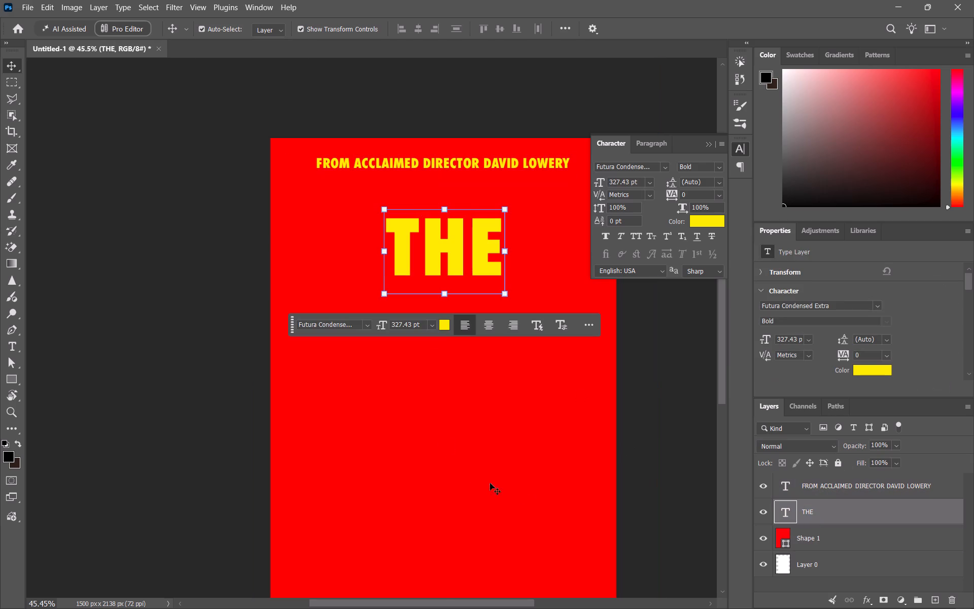
left_click(431, 257)
key("ctrl+c")
left_click(448, 451)
key("ctrl+v")
Replace the duplicated THE text with GREEN and commit the edit.
triple_click(443, 371)
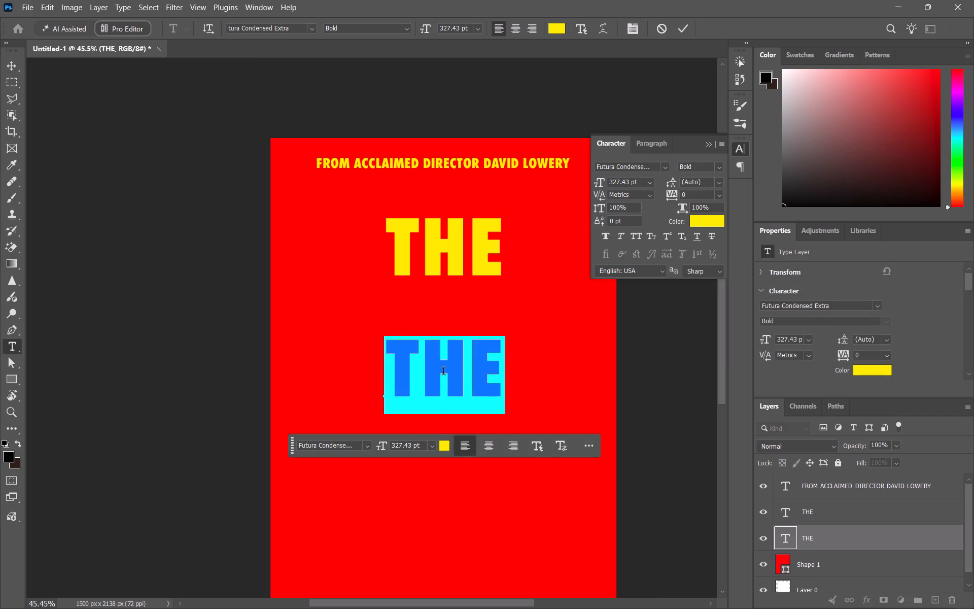
type("GRREN")
key("space")
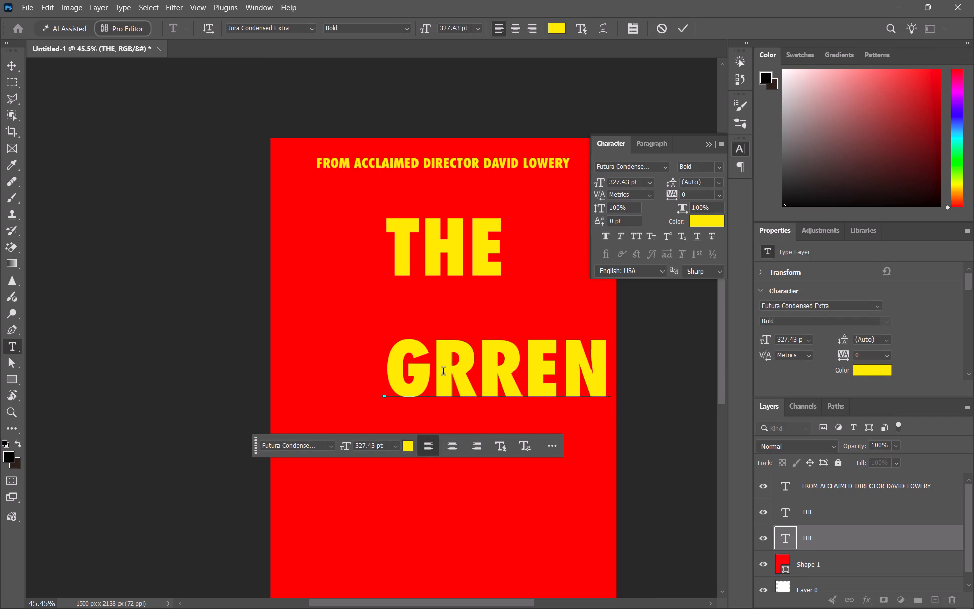
left_click(524, 380)
key("BackSpace")
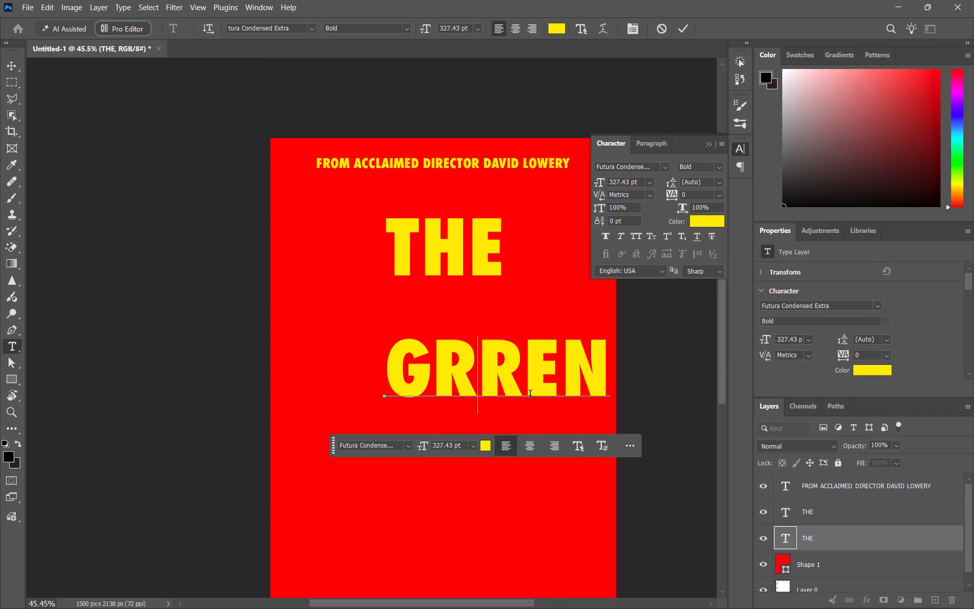
key("e")
left_click(12, 66)
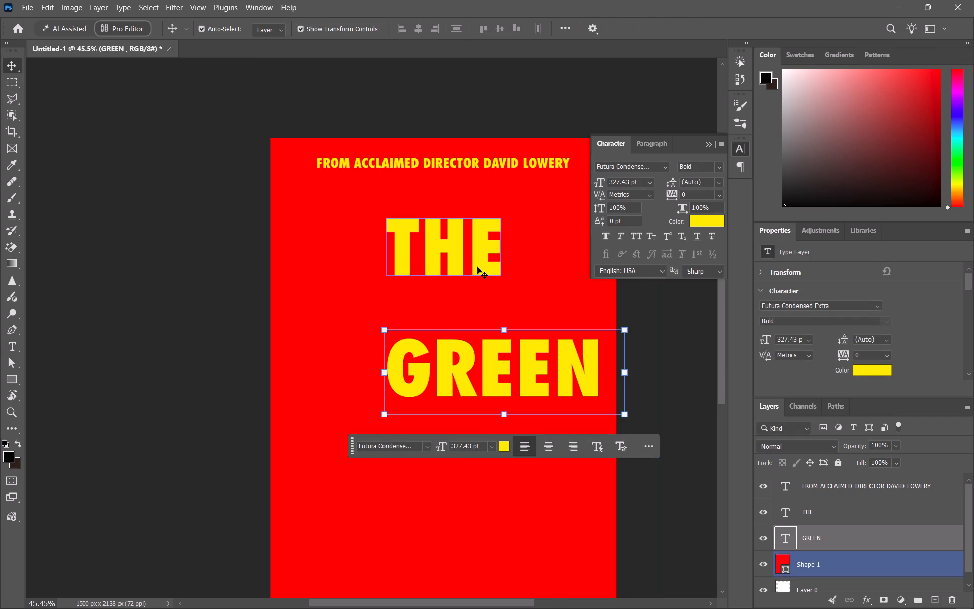
Move the GREEN text so its letters sit roughly centred below THE.
left_click_drag(489, 369, 454, 347)
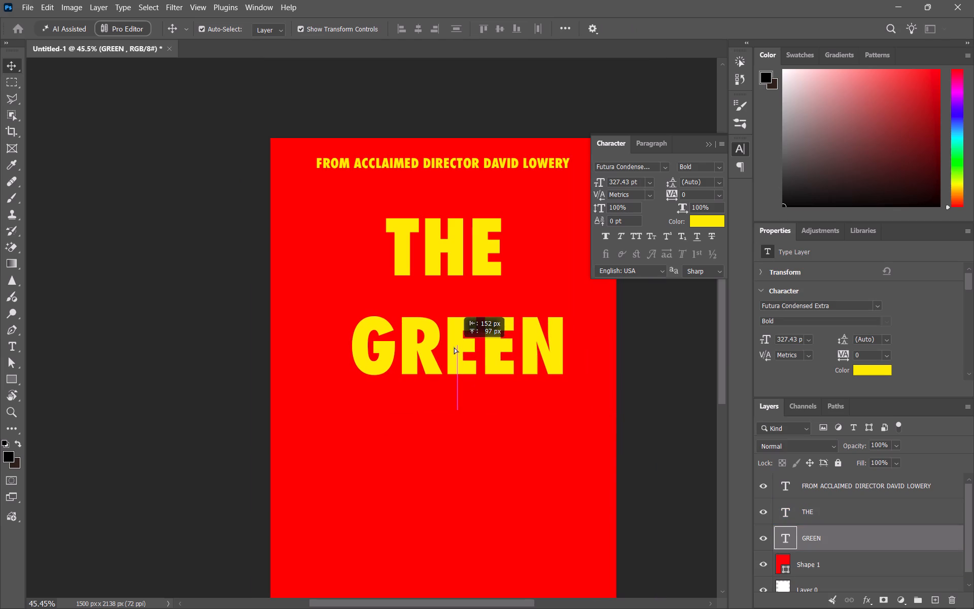
left_click_drag(454, 347, 452, 347)
left_click_drag(471, 348, 455, 346)
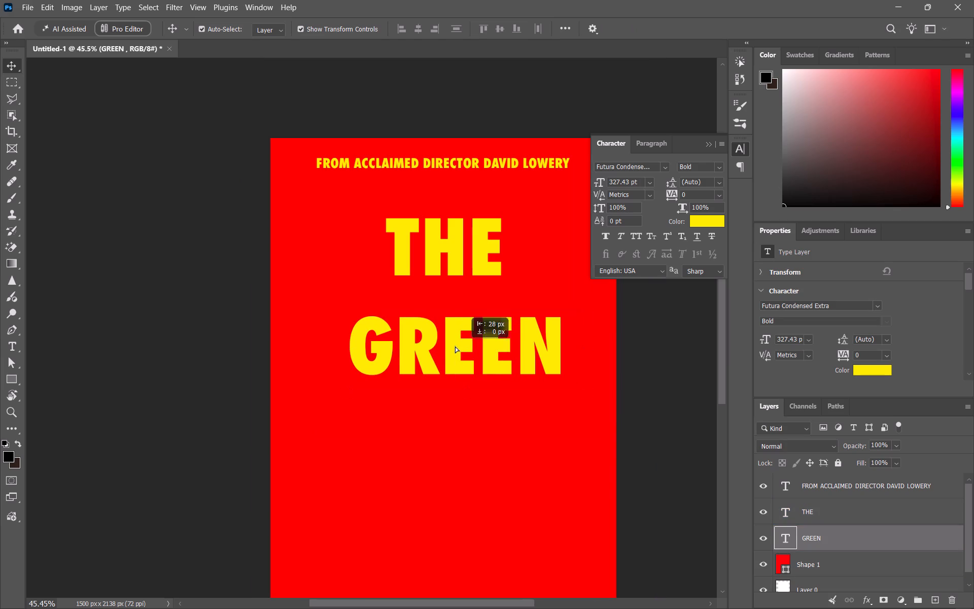
left_click_drag(455, 346, 463, 345)
left_click_drag(441, 355, 440, 345)
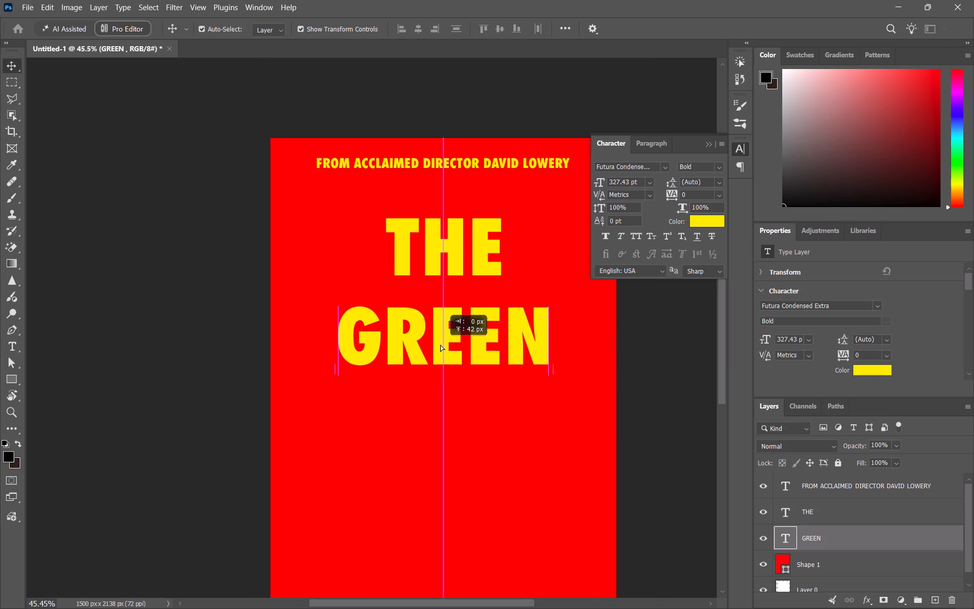
left_click_drag(440, 345, 440, 344)
Move THE up closer to the director heading, enlarge it to about 359 pt, centre it and commit the transform.
left_click_drag(442, 262, 442, 249)
left_click_drag(505, 243, 517, 242)
left_click_drag(471, 244, 465, 244)
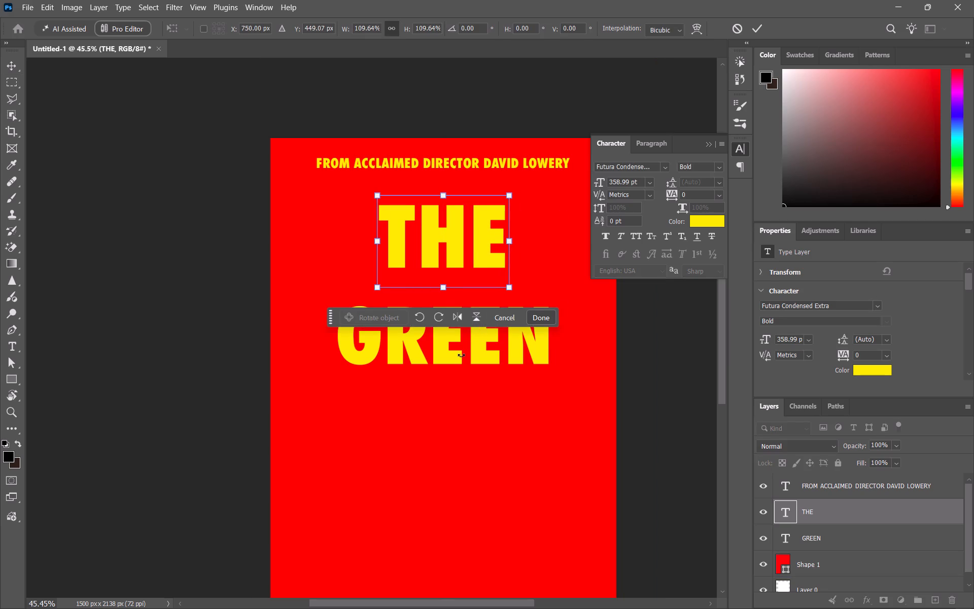
left_click(461, 355)
left_click(153, 306)
key("v")
left_click(69, 246)
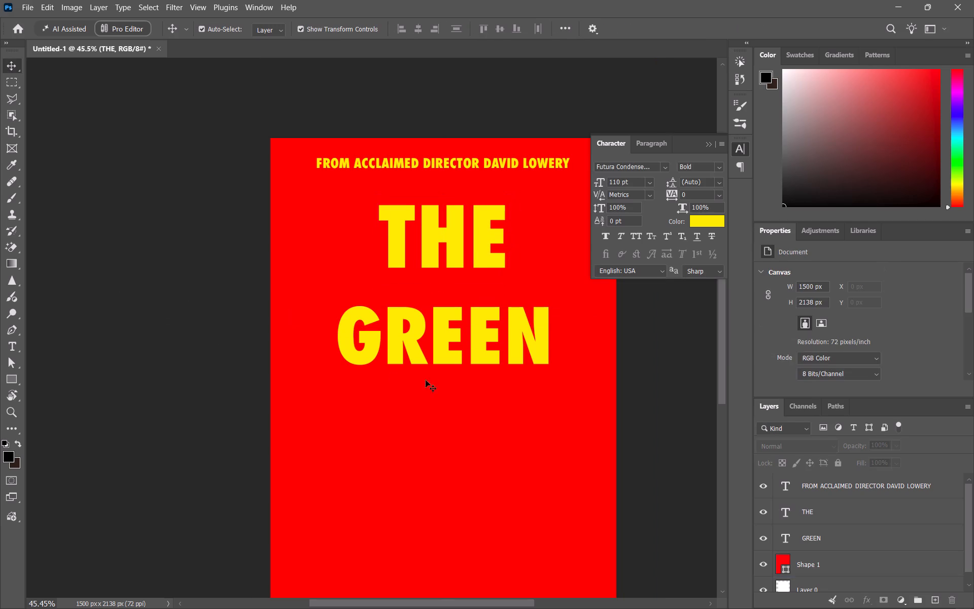
Scale the GREEN text up to about 338 pt.
left_click(455, 349)
left_click(485, 342)
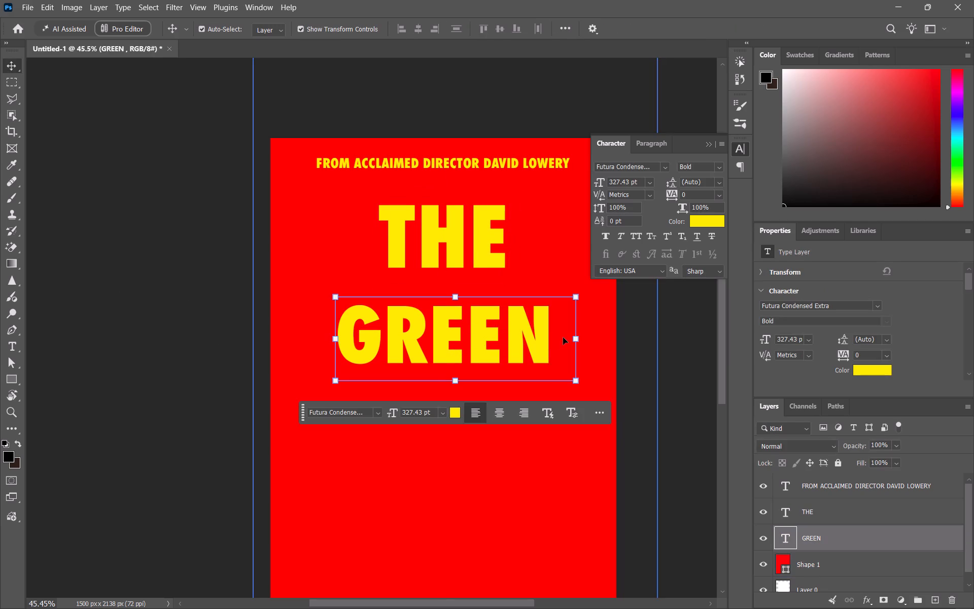
left_click_drag(575, 337, 583, 337)
Delete the trailing space after GREEN and commit the text edit.
triple_click(570, 335)
double_click(570, 335)
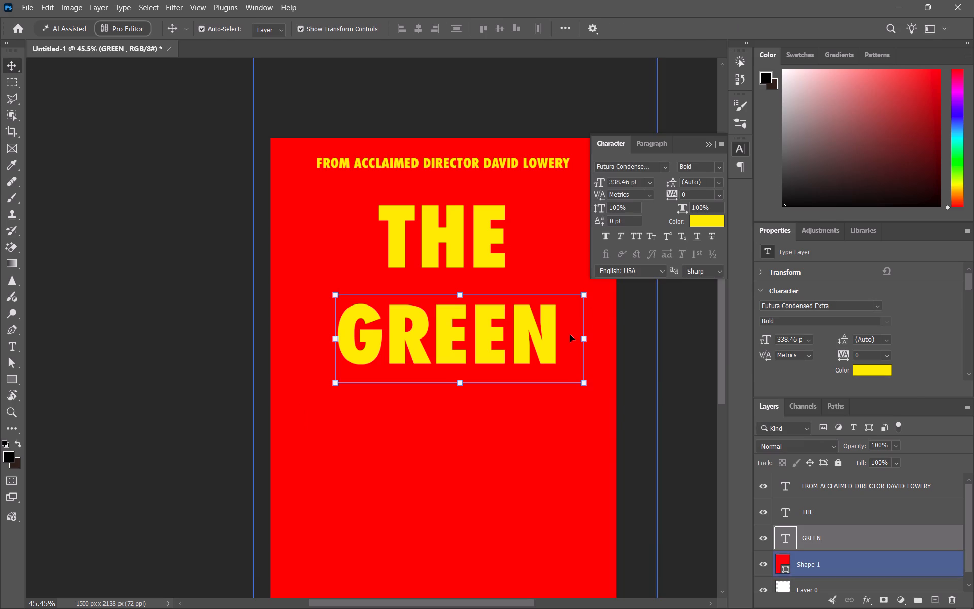
left_click(556, 335)
double_click(546, 335)
left_click(517, 335)
left_click(573, 335)
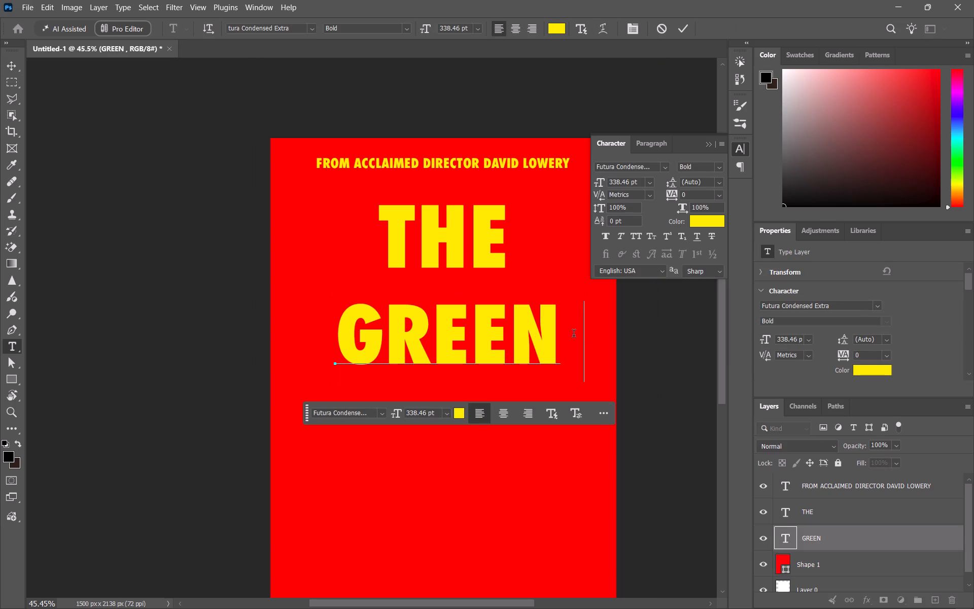
key("BackSpace")
left_click(103, 243)
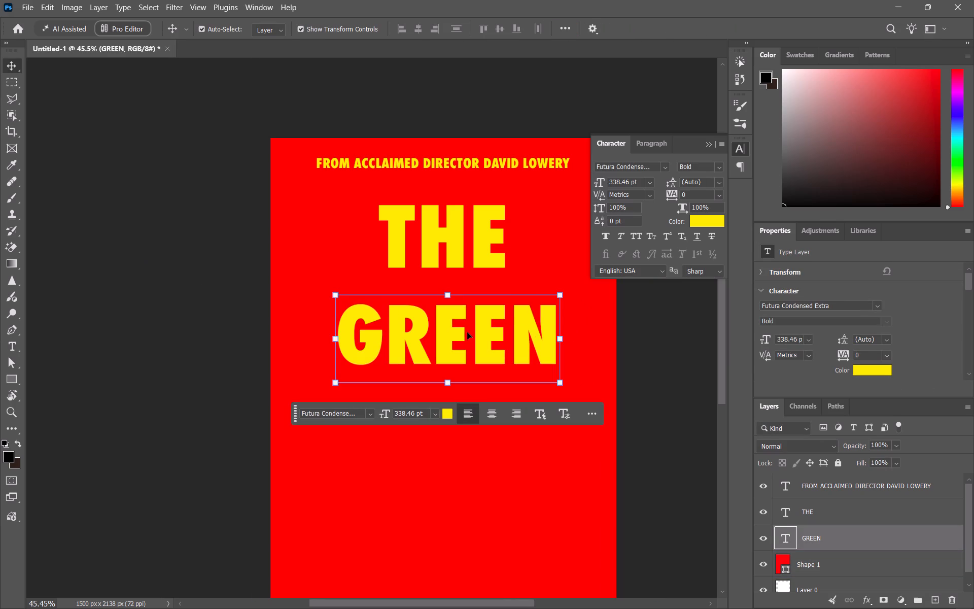
Nudge GREEN slightly so its 161 px gap below THE matches the gap between the heading and THE.
left_click(467, 332)
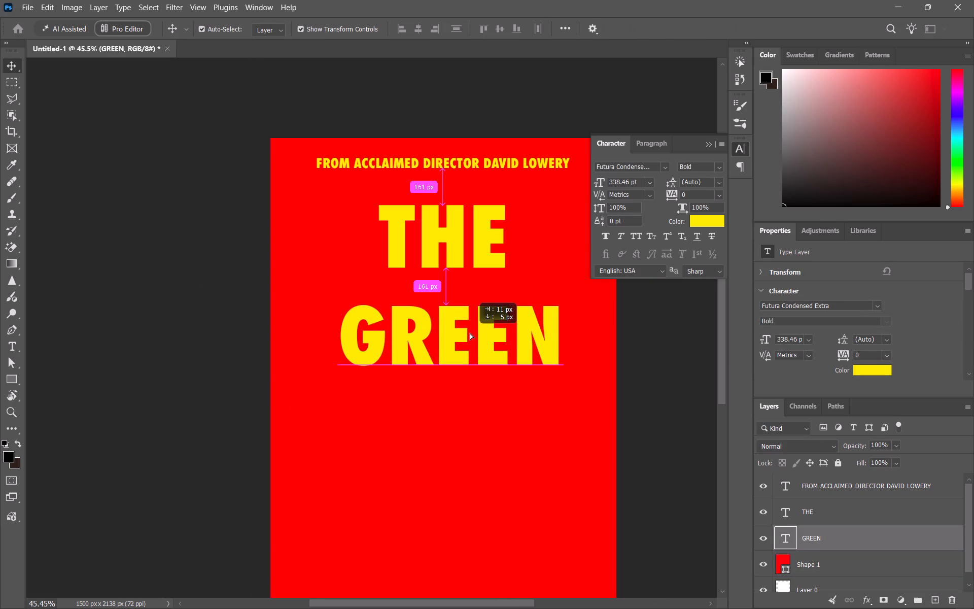
left_click(136, 246)
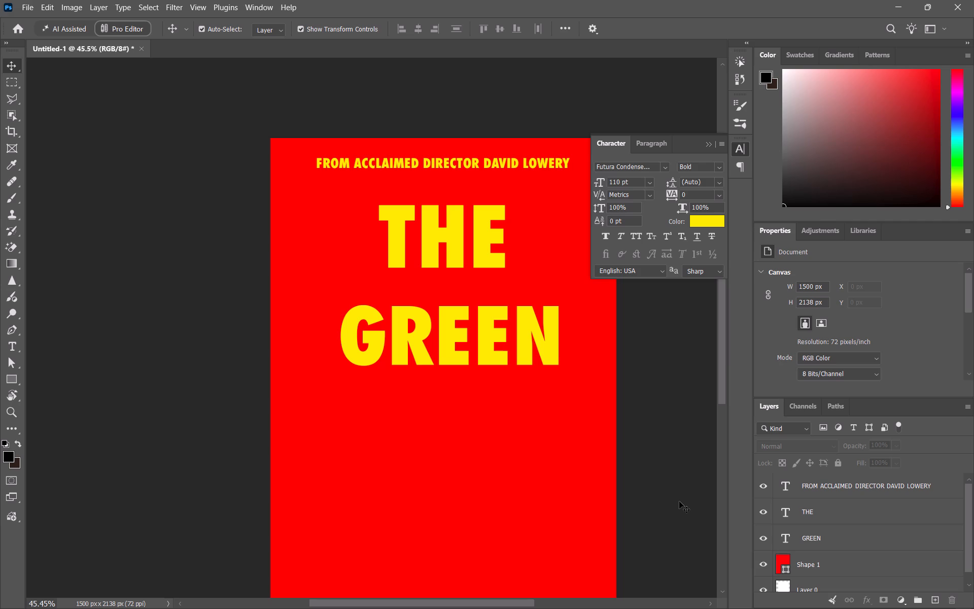
Paste another copy of the THE text layer, replace its text with KNIGHT and commit the edit.
double_click(485, 441)
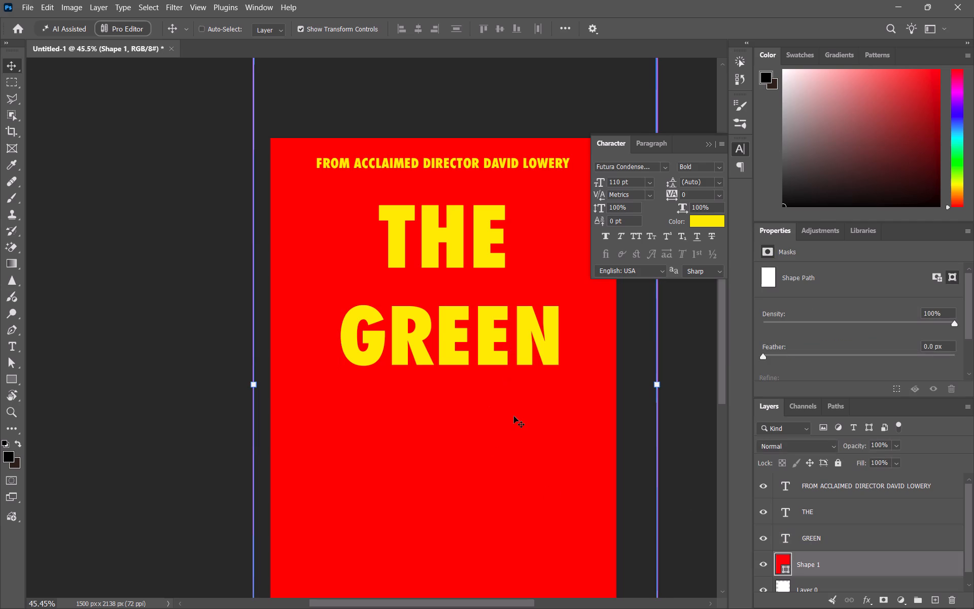
key("ctrl+v")
triple_click(449, 376)
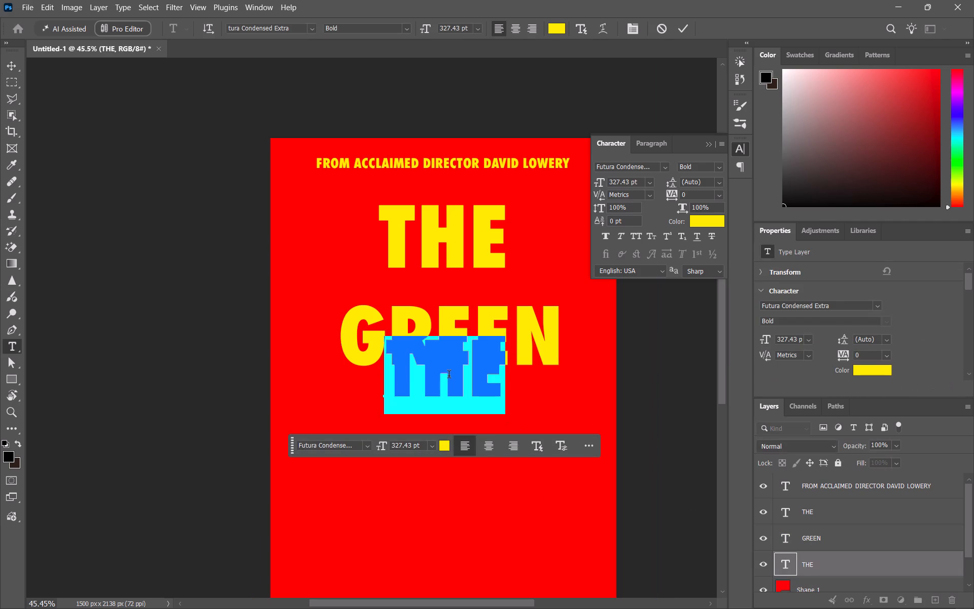
type("KNIGHT")
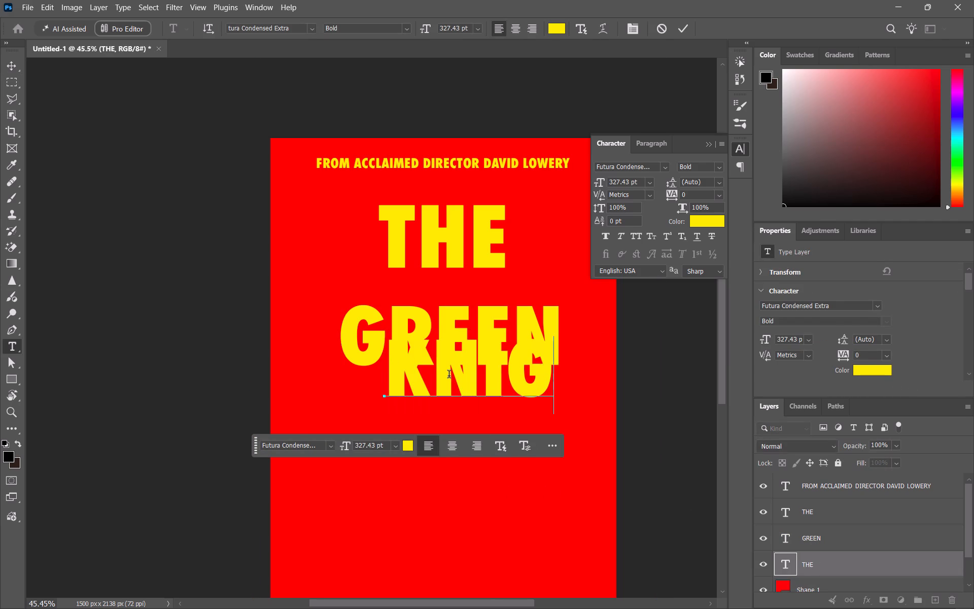
key("space")
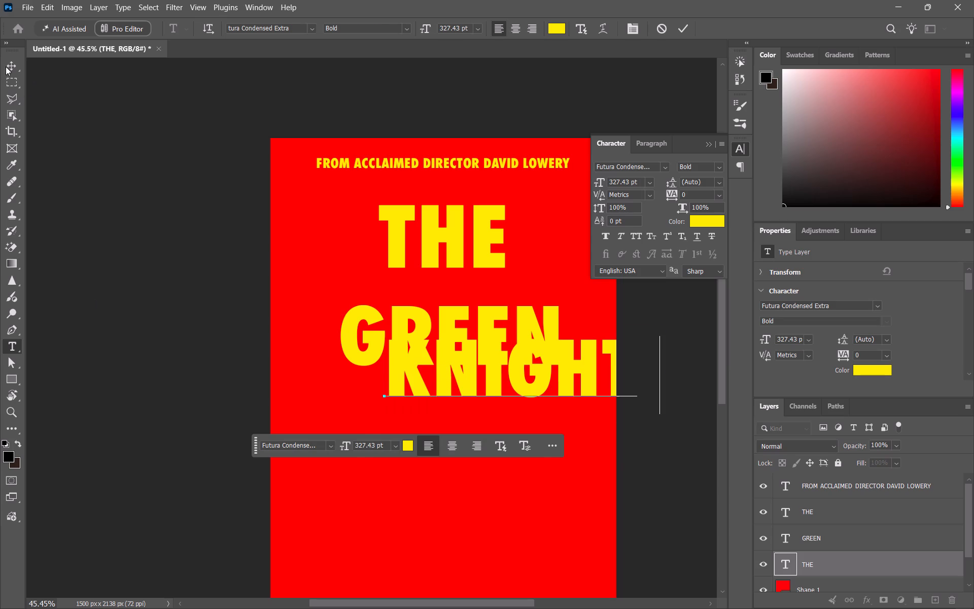
left_click(6, 66)
Move KNIGHT down below GREEN as the third title line, roughly aligned with GREEN's starting edge.
left_click_drag(467, 388, 417, 455)
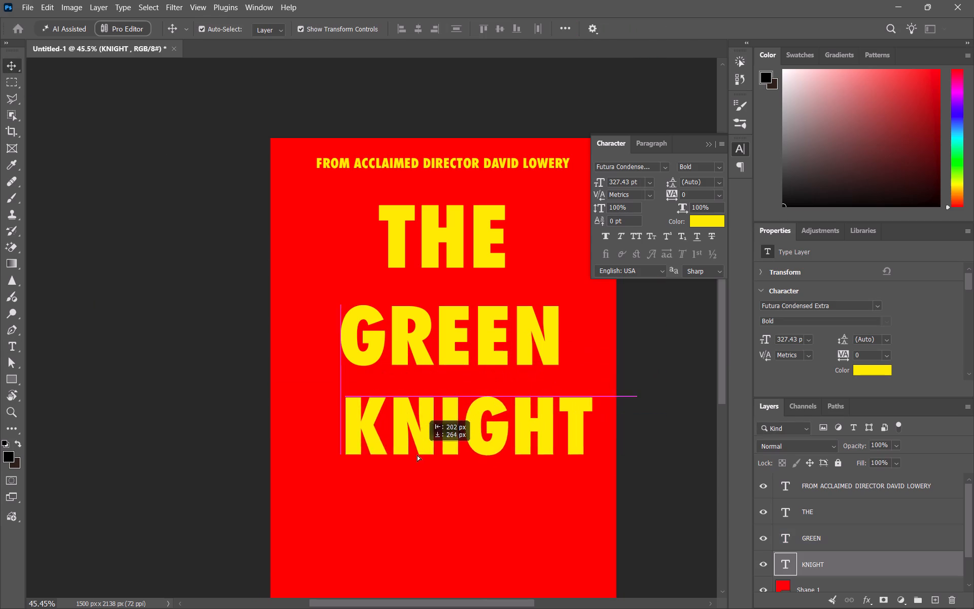
left_click_drag(417, 455, 422, 461)
left_click_drag(524, 447, 518, 447)
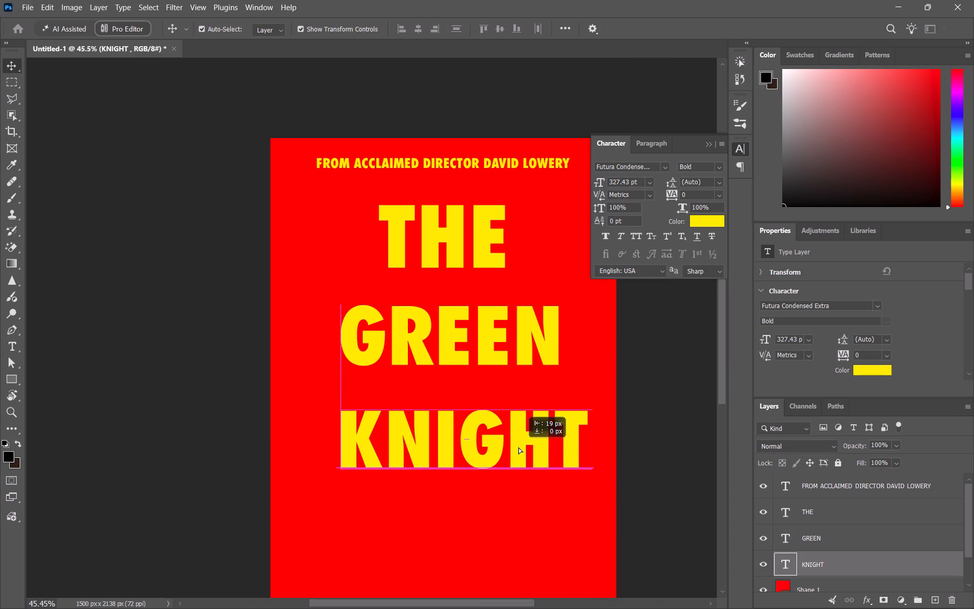
left_click_drag(518, 447, 516, 436)
left_click(118, 336)
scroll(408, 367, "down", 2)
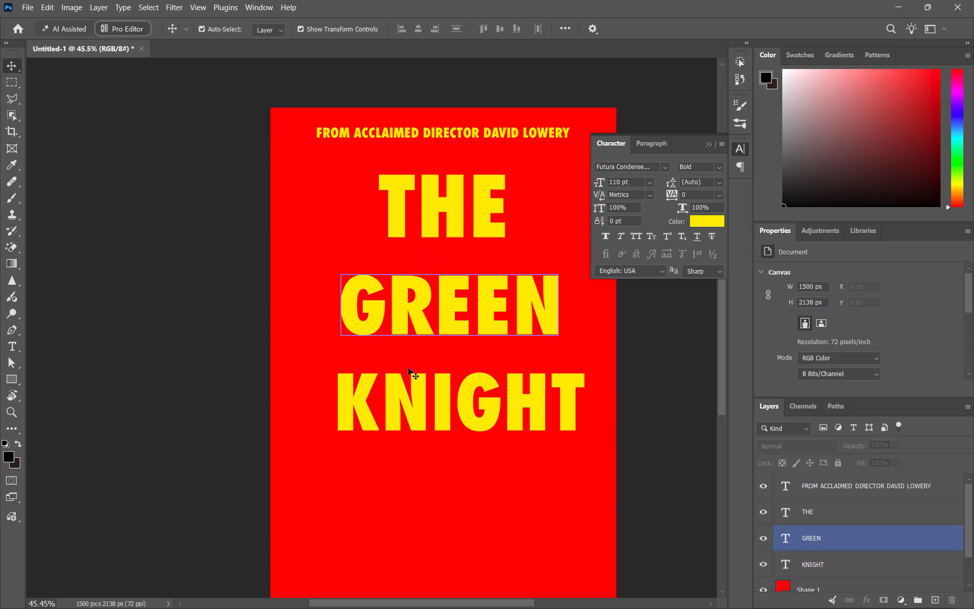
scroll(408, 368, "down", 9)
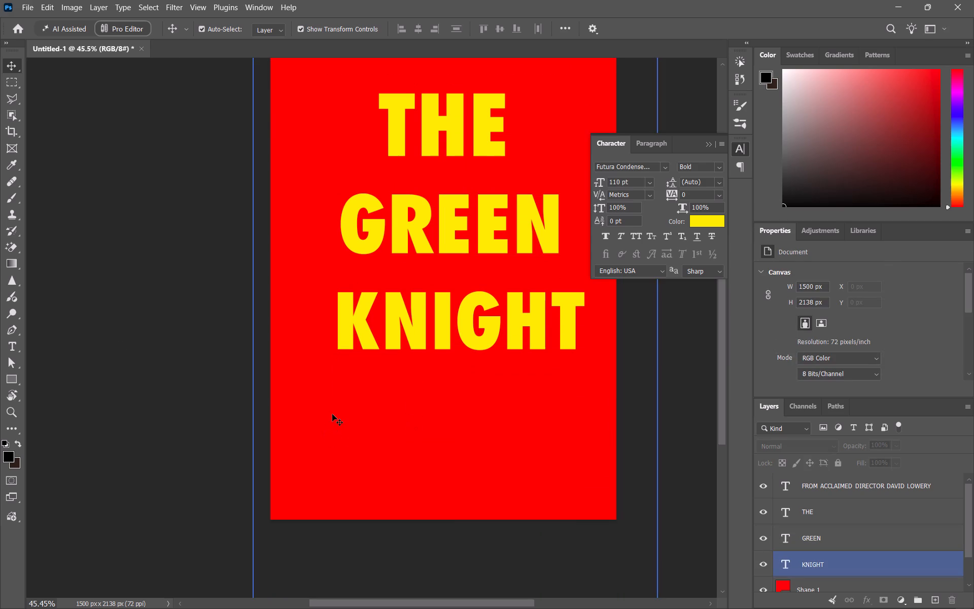
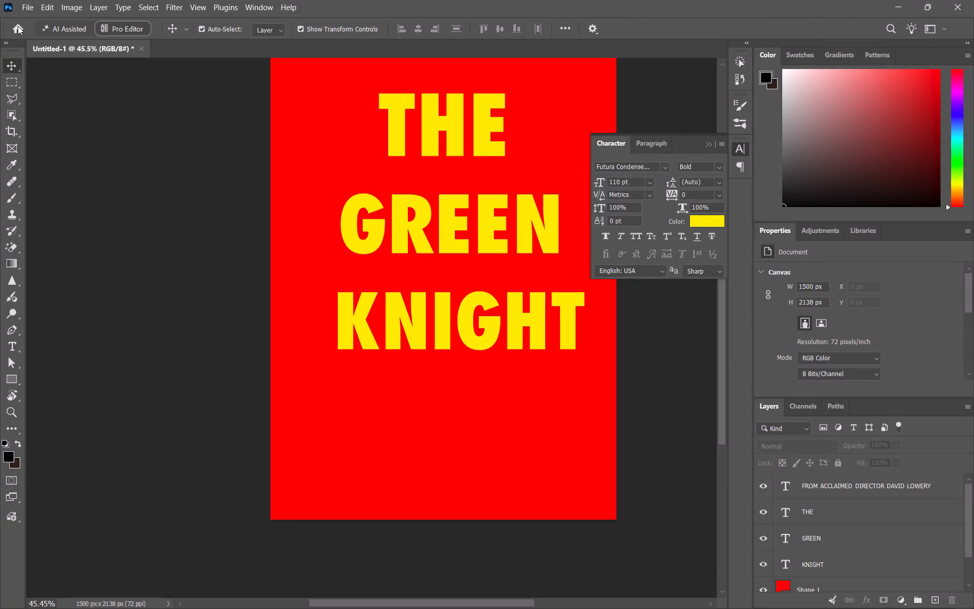
Open the movie PSD from the Downloads folder as a second document.
right_click(190, 54)
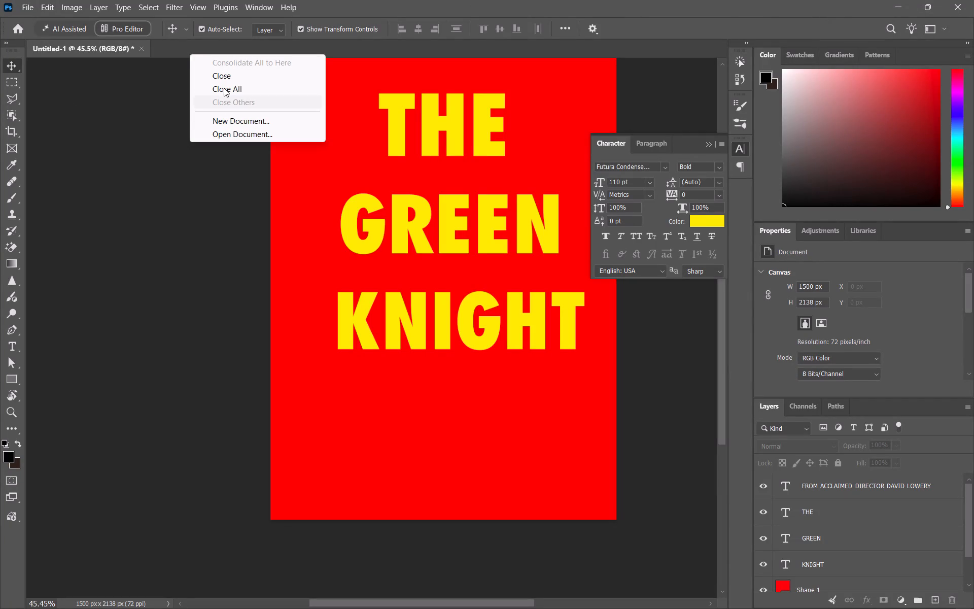
left_click(28, 3)
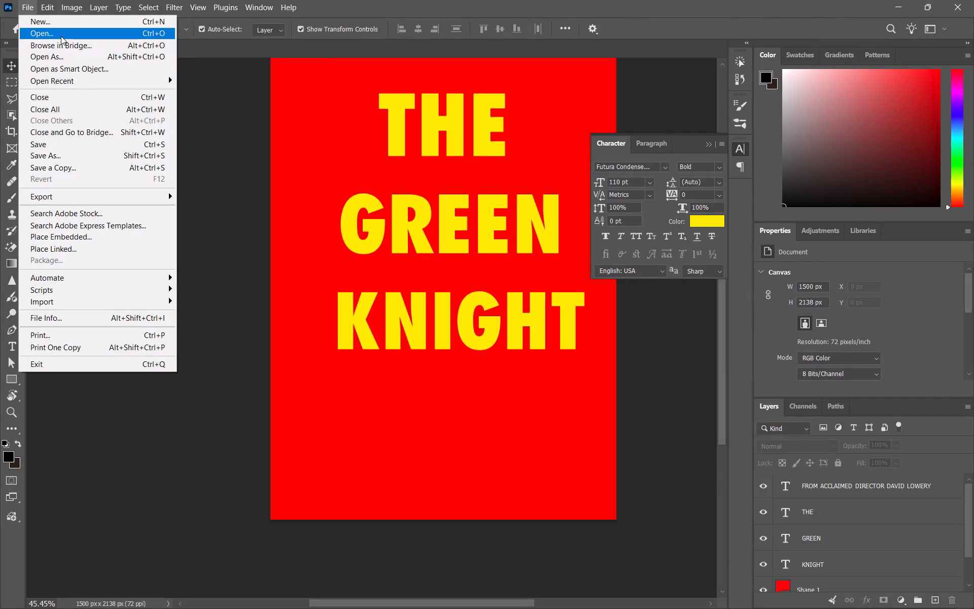
left_click(61, 36)
scroll(260, 286, "down", 3)
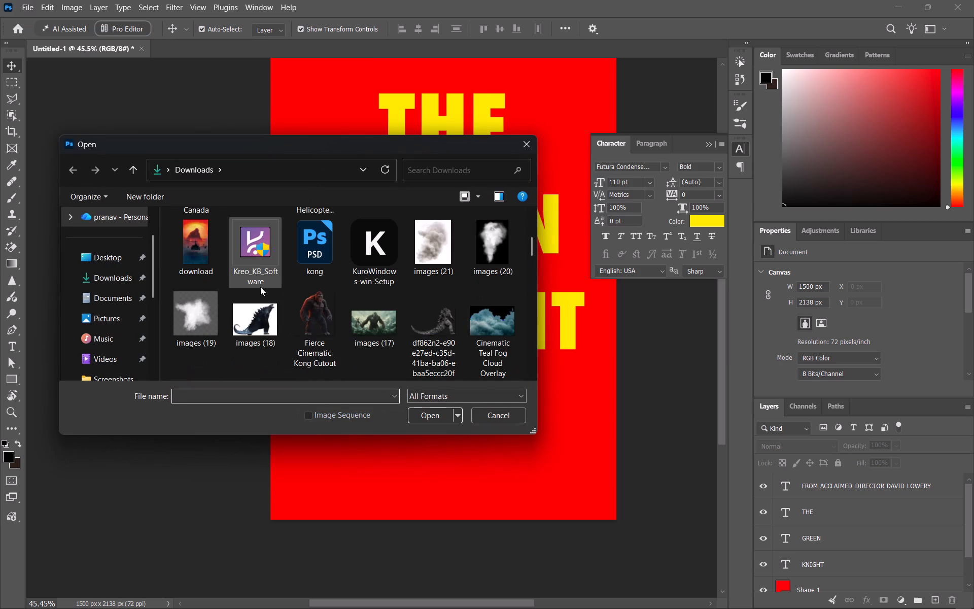
scroll(323, 261, "down", 4)
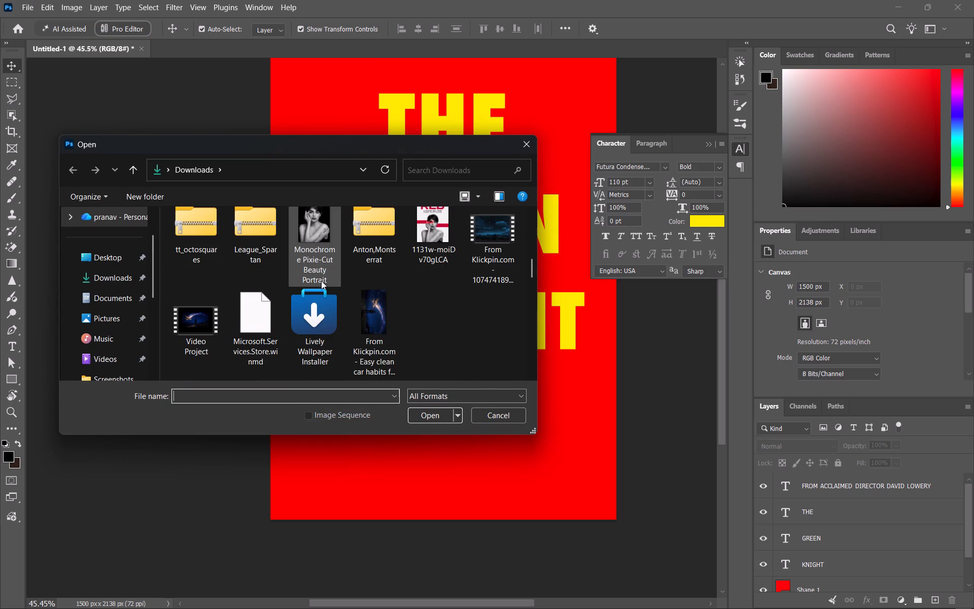
scroll(341, 293, "up", 3)
scroll(358, 293, "down", 5)
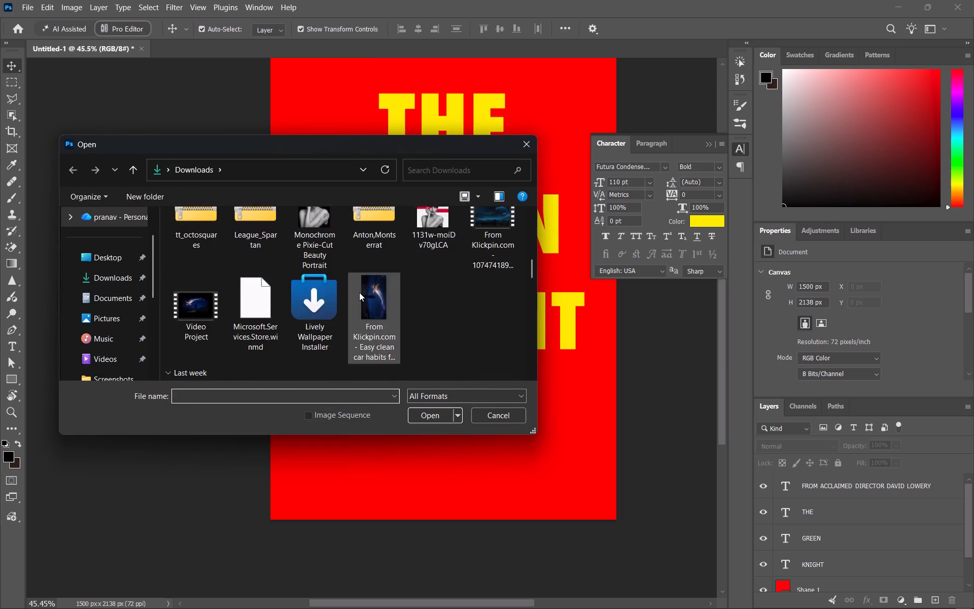
scroll(359, 292, "up", 1)
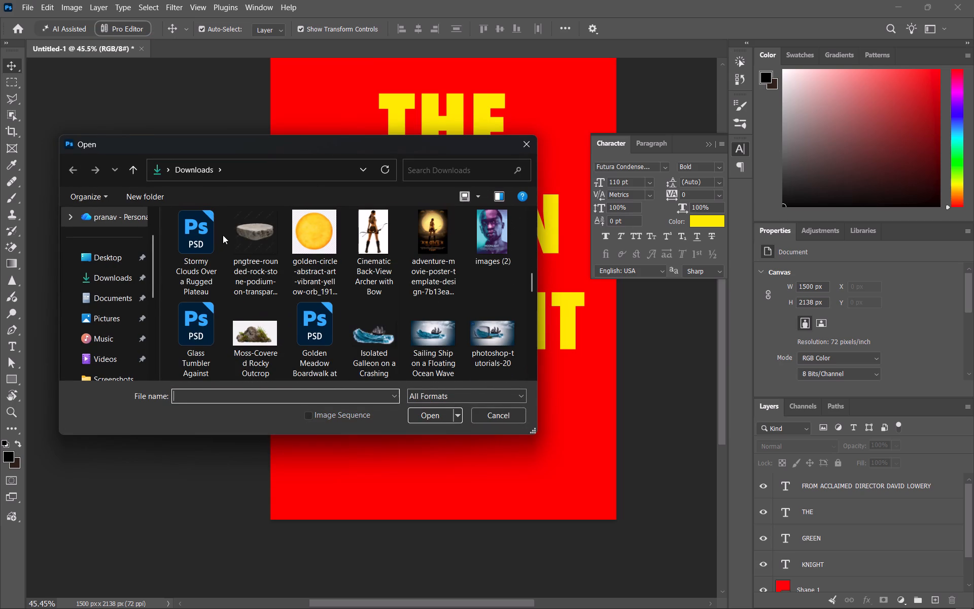
scroll(343, 255, "up", 1)
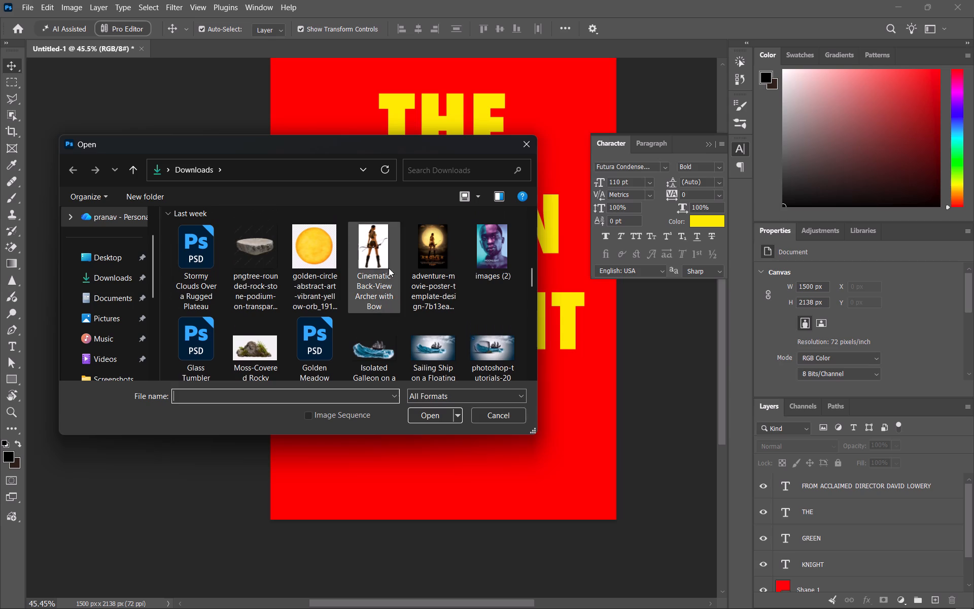
scroll(204, 261, "up", 3)
scroll(351, 290, "down", 1)
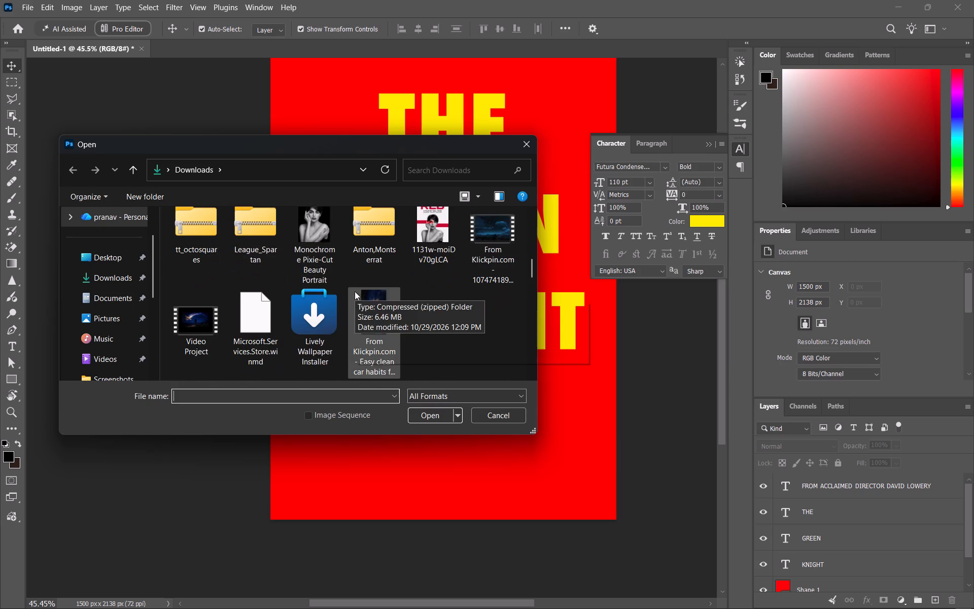
scroll(387, 288, "down", 1)
scroll(387, 288, "up", 3)
scroll(390, 294, "down", 1)
scroll(390, 294, "up", 1)
left_click(386, 248)
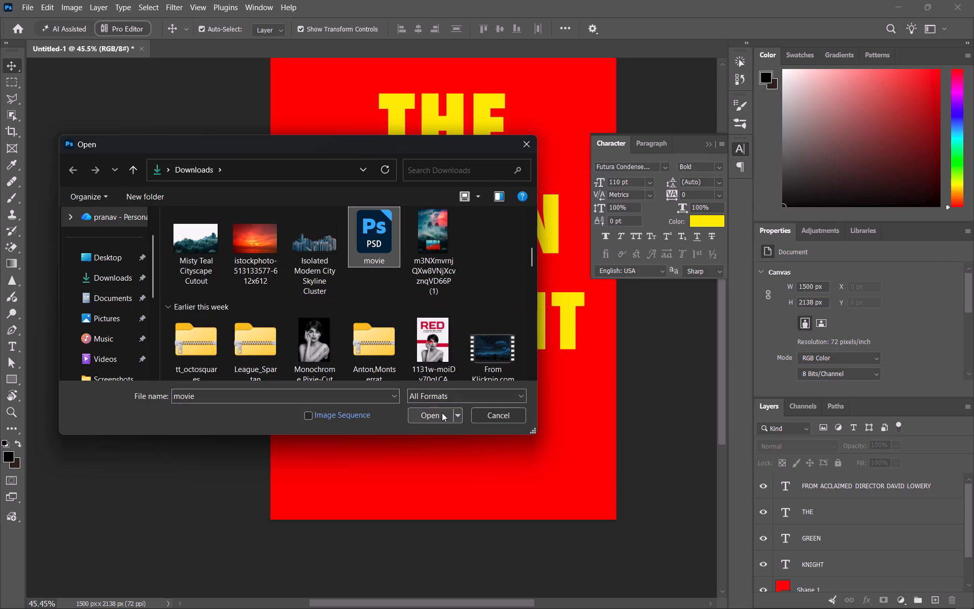
left_click(442, 413)
Deselect the active text layer in movie.psd and collapse the floating Character settings to uncover the canvas.
left_click(657, 382)
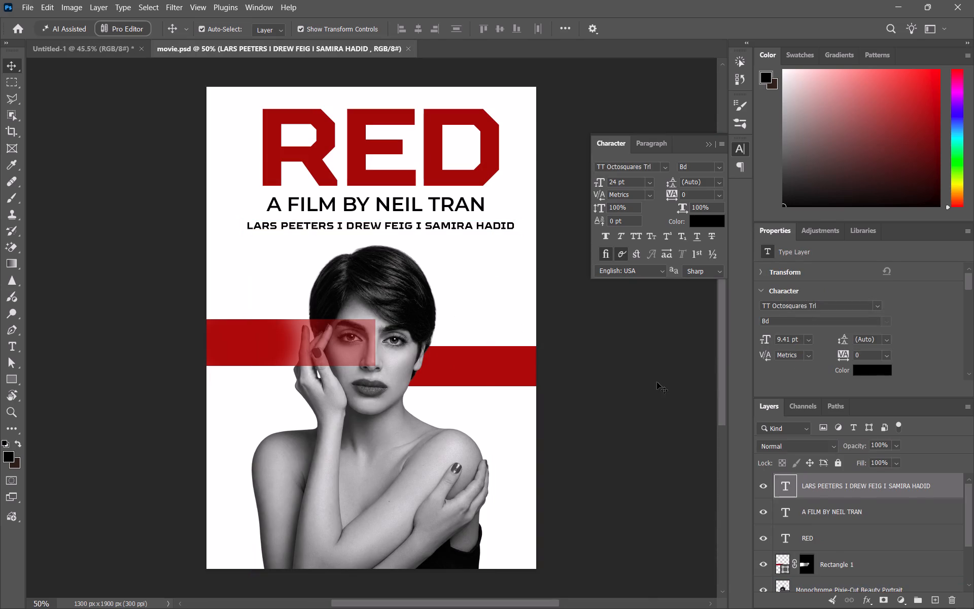
left_click(709, 146)
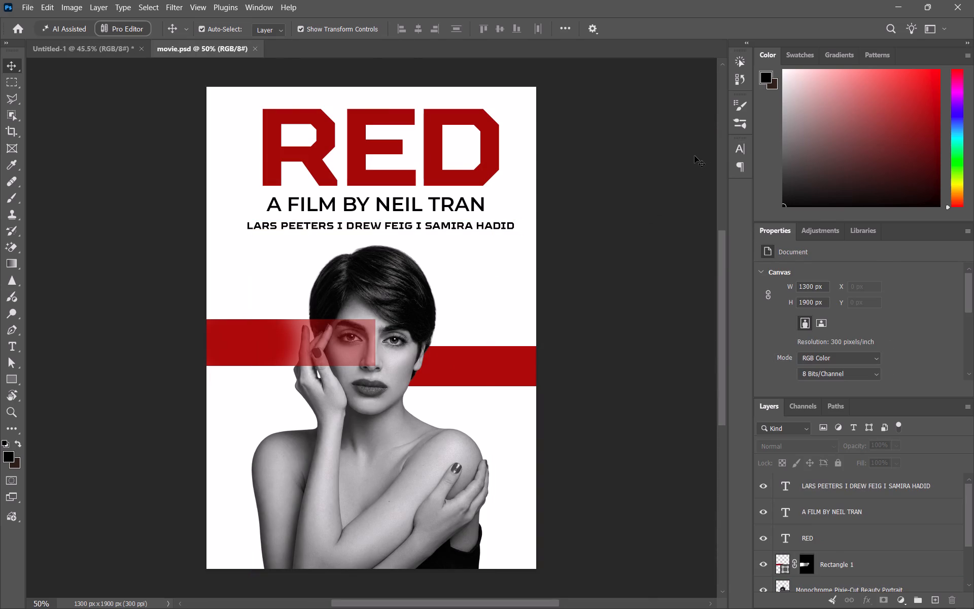
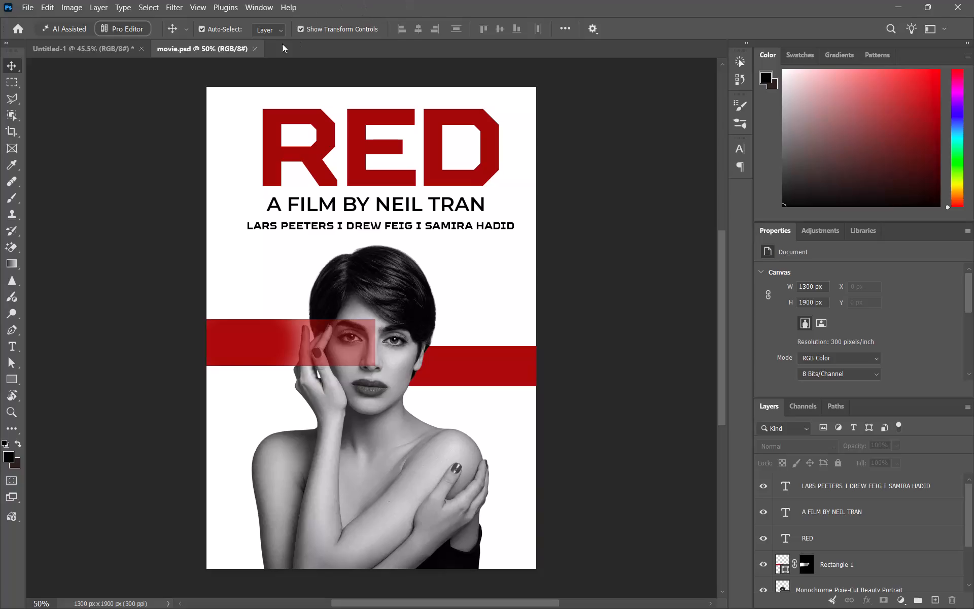
Close the movie.psd document and return to the red The Green Knight poster.
left_click(256, 51)
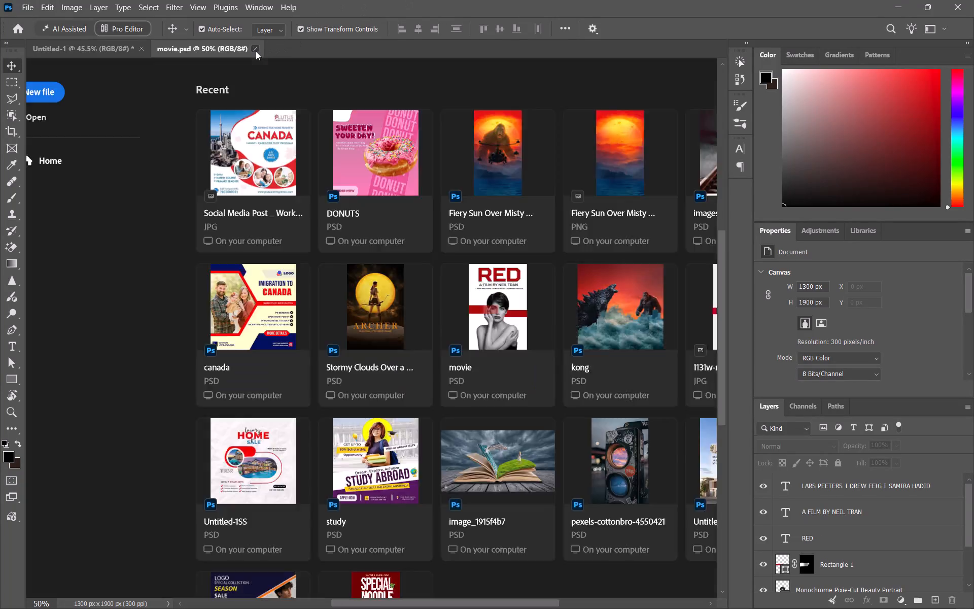
scroll(551, 337, "up", 5)
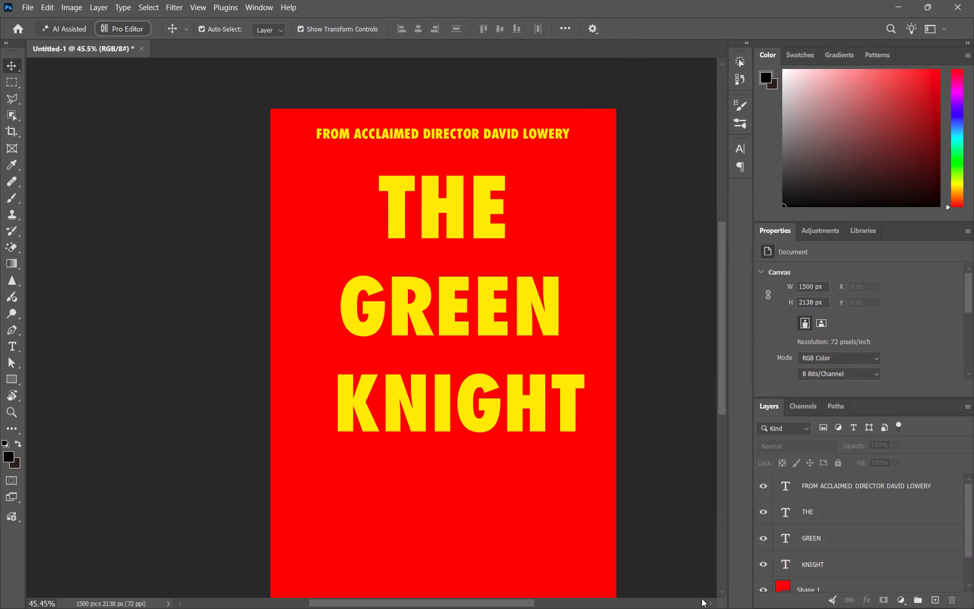
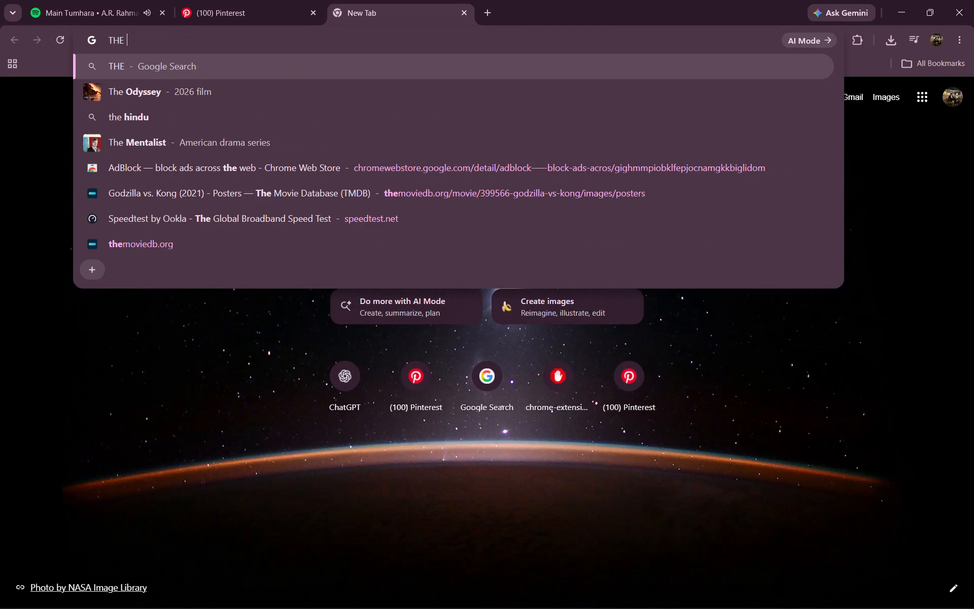
type("GREEM")
key("space")
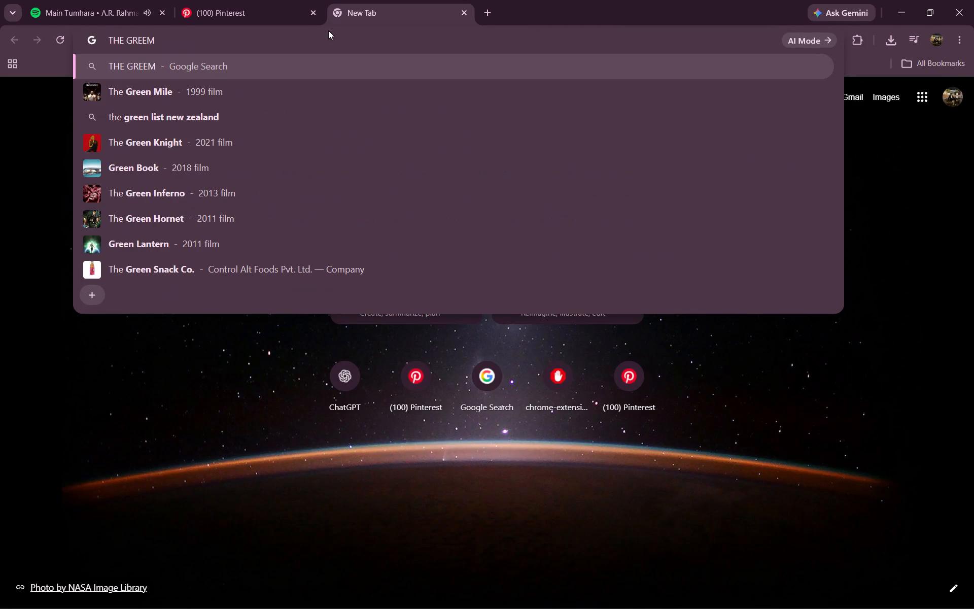
key("BackSpace")
key("BackSpace")
type("N KN")
key("Return")
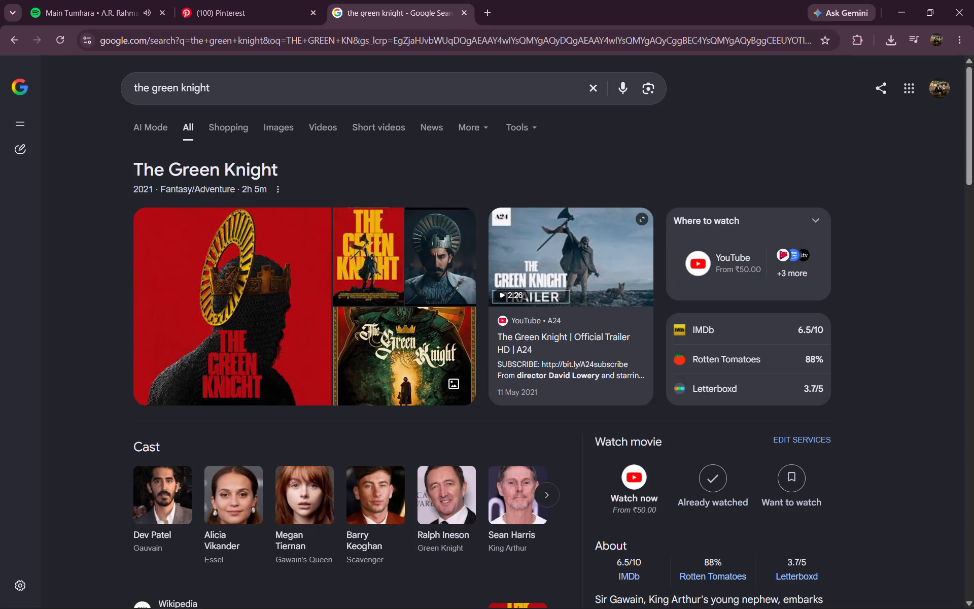
left_click(354, 230)
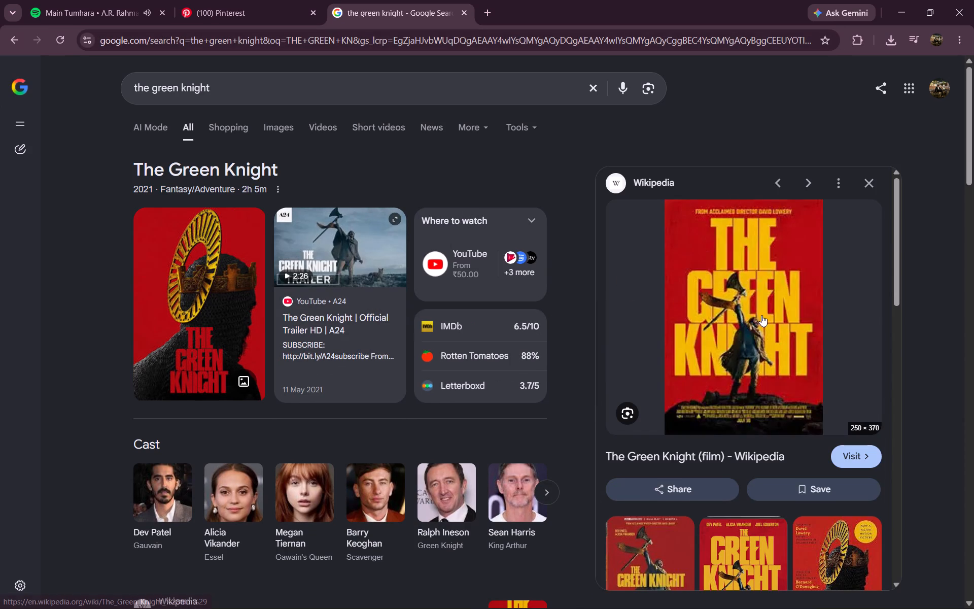
right_click(761, 315)
left_click(819, 466)
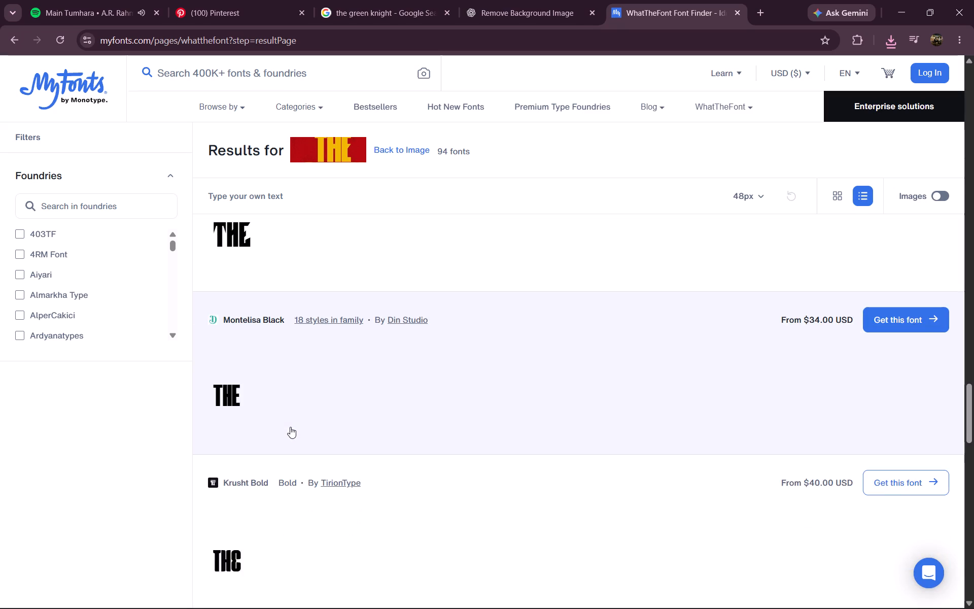
scroll(290, 427, "down", 12)
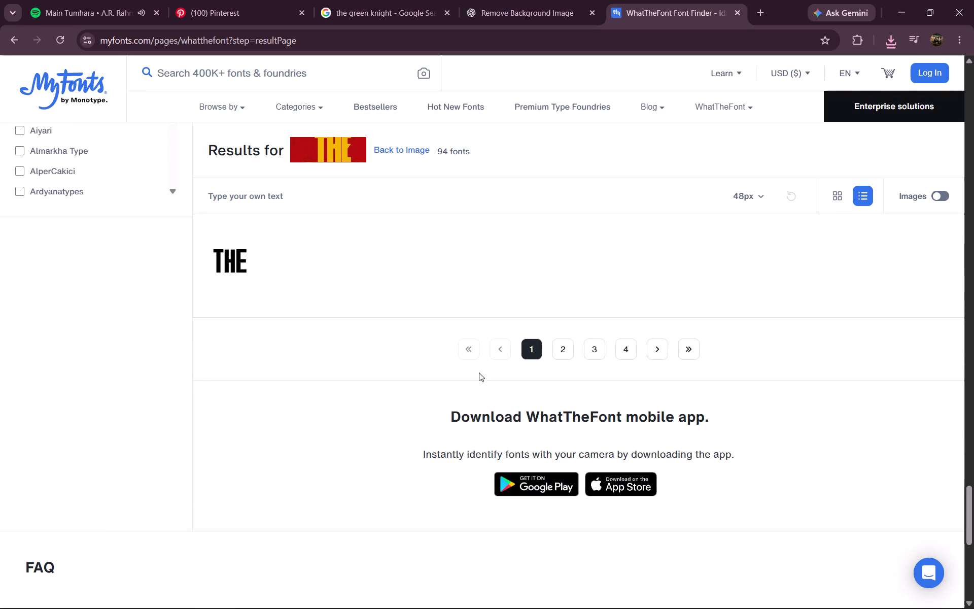
left_click(555, 345)
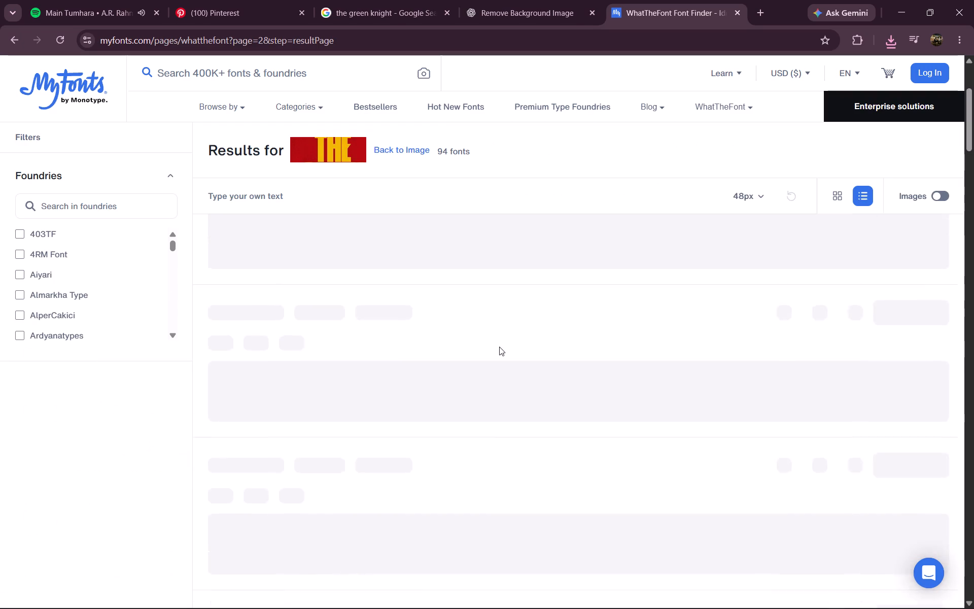
Leave WhatTheFont and return to the font finder search results, dismissing the discount offer.
double_click(12, 37)
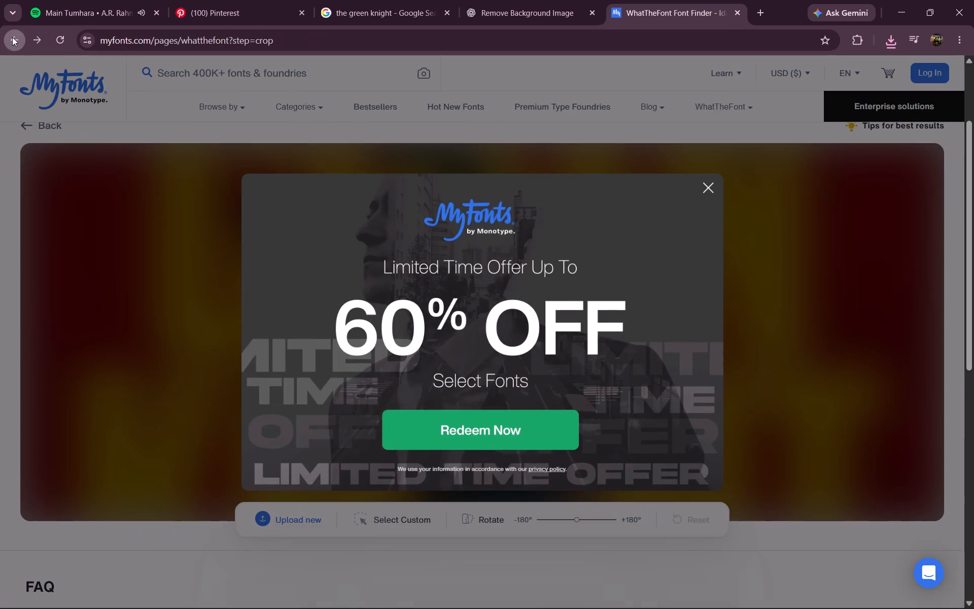
left_click(10, 37)
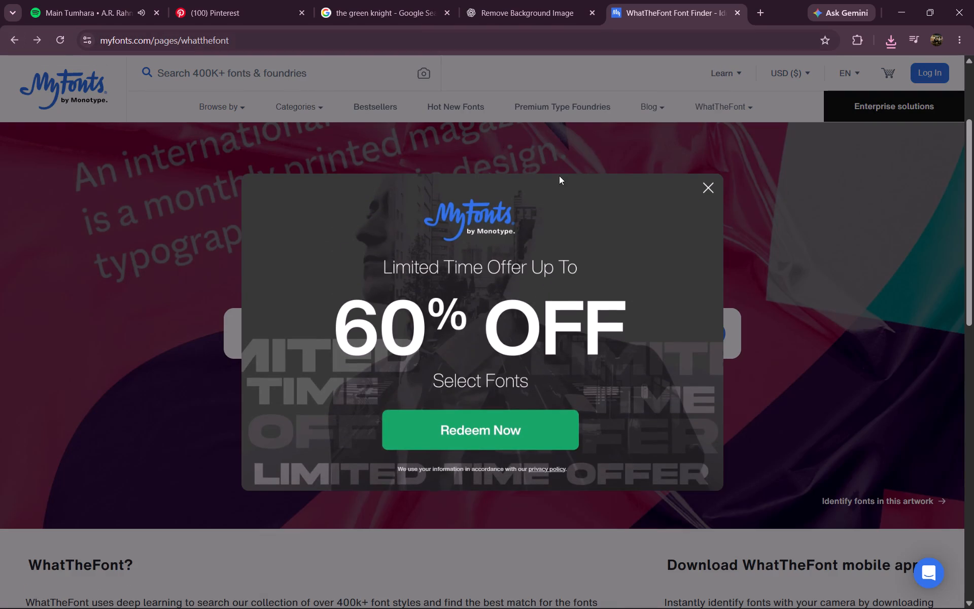
left_click(701, 177)
left_click(13, 43)
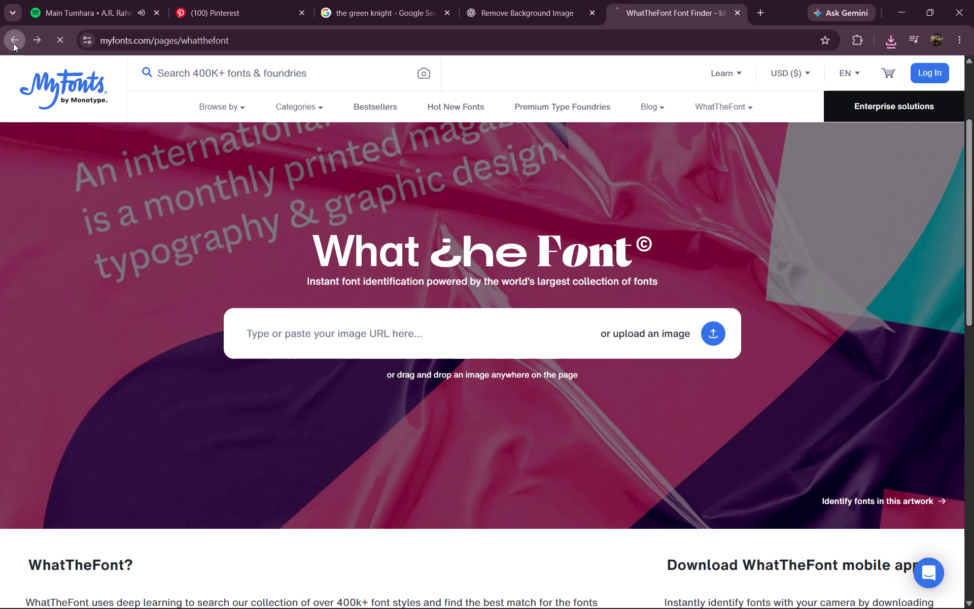
left_click(17, 36)
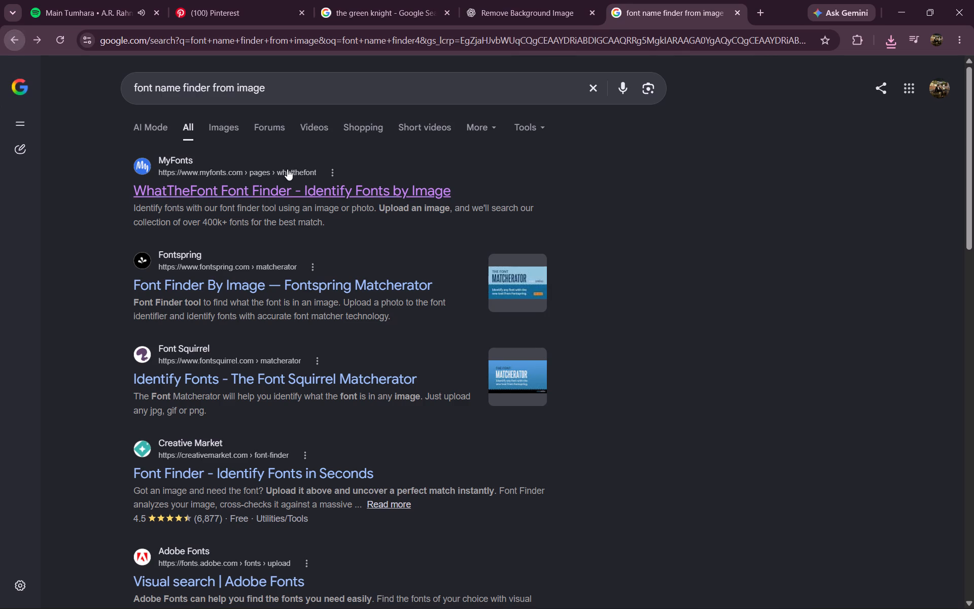
Open Fontspring's Font Matcherator from the search results and upload The_Green_Knight_poster.
left_click(193, 278)
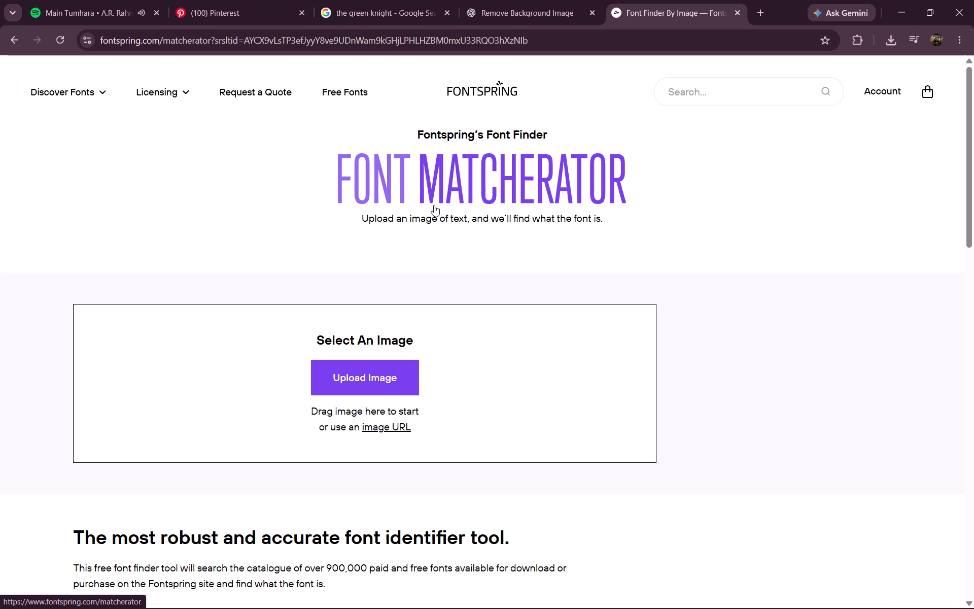
left_click(318, 369)
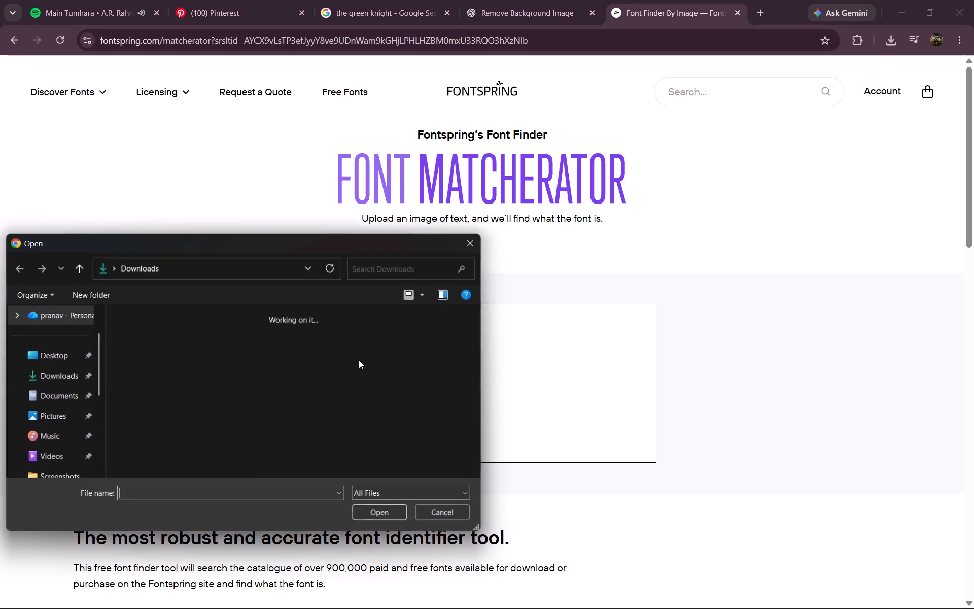
left_click(145, 375)
left_click(197, 368)
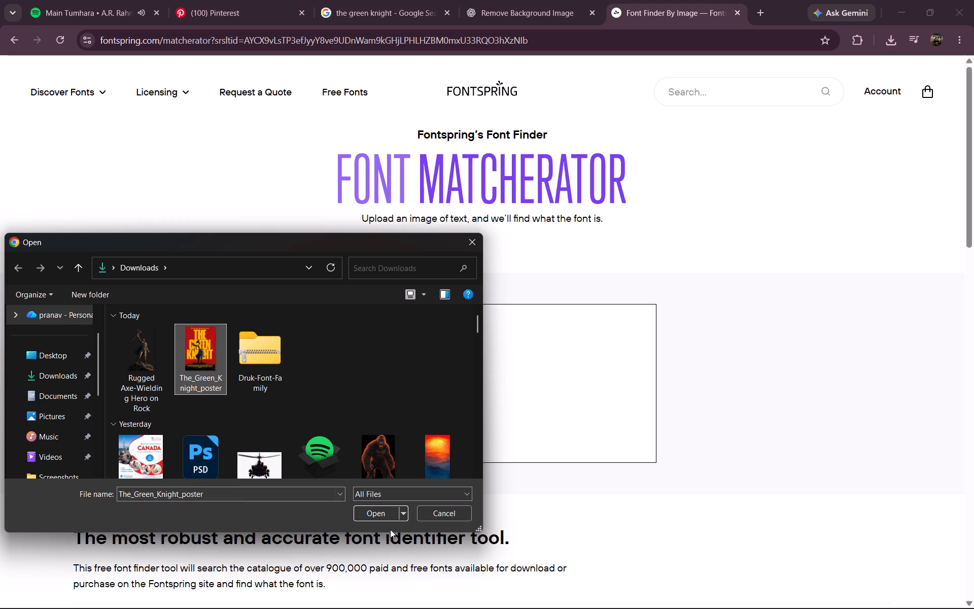
left_click(390, 519)
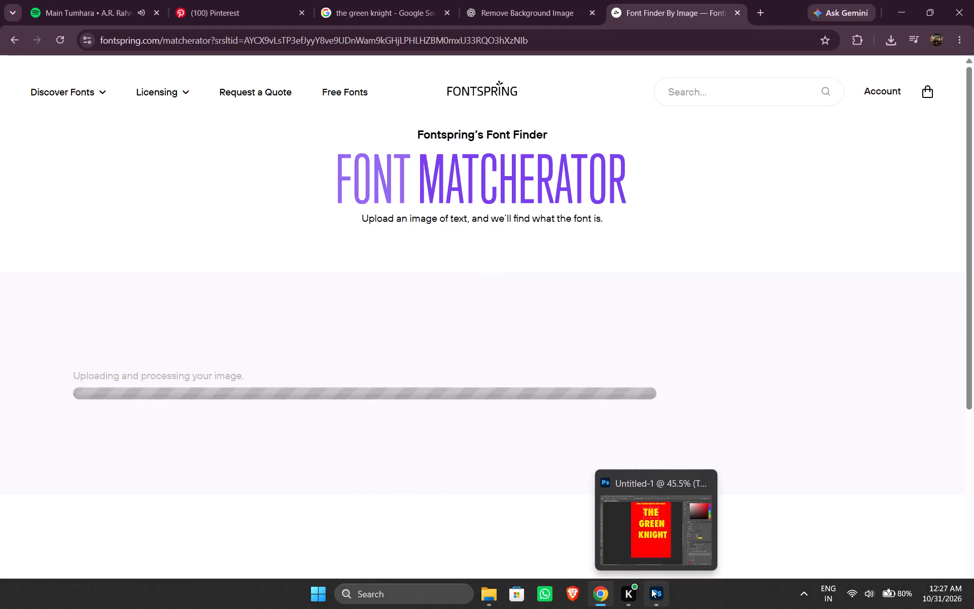
Place the Rugged Axe-Wielding Hero on Rock cutout from the Downloads folder into the poster in Photoshop.
left_click(651, 589)
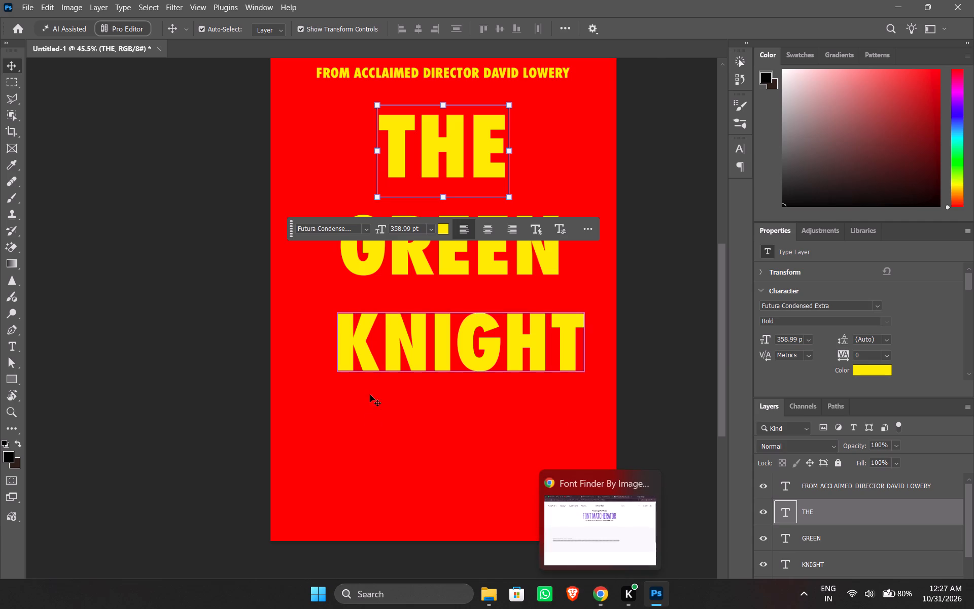
left_click(496, 603)
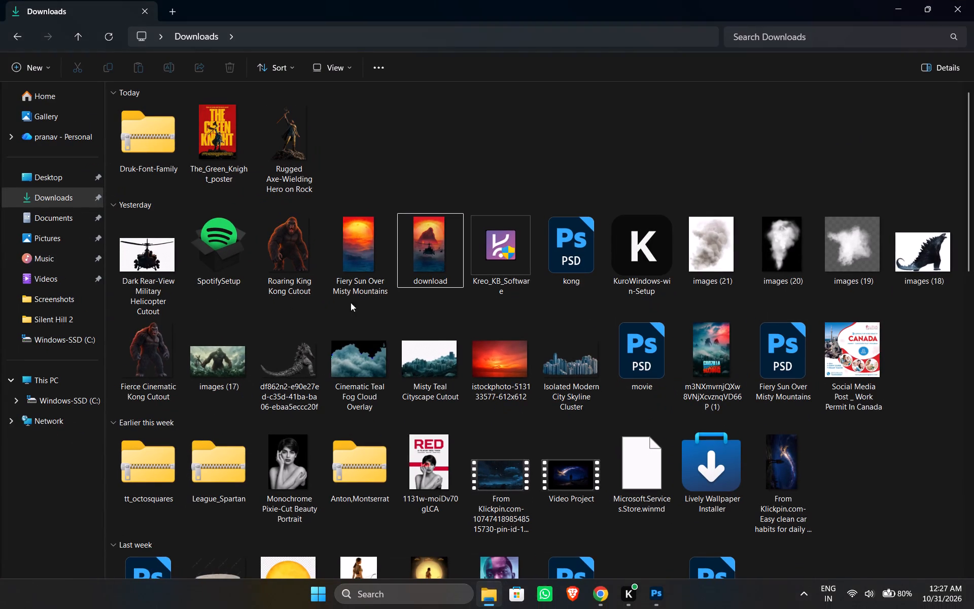
left_click_drag(279, 131, 691, 608)
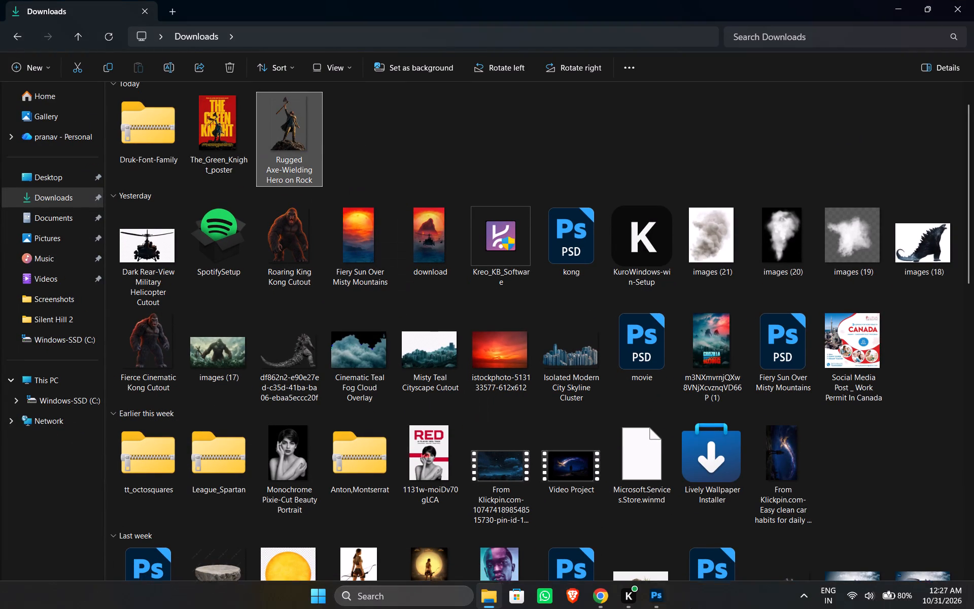
left_click_drag(691, 608, 485, 429)
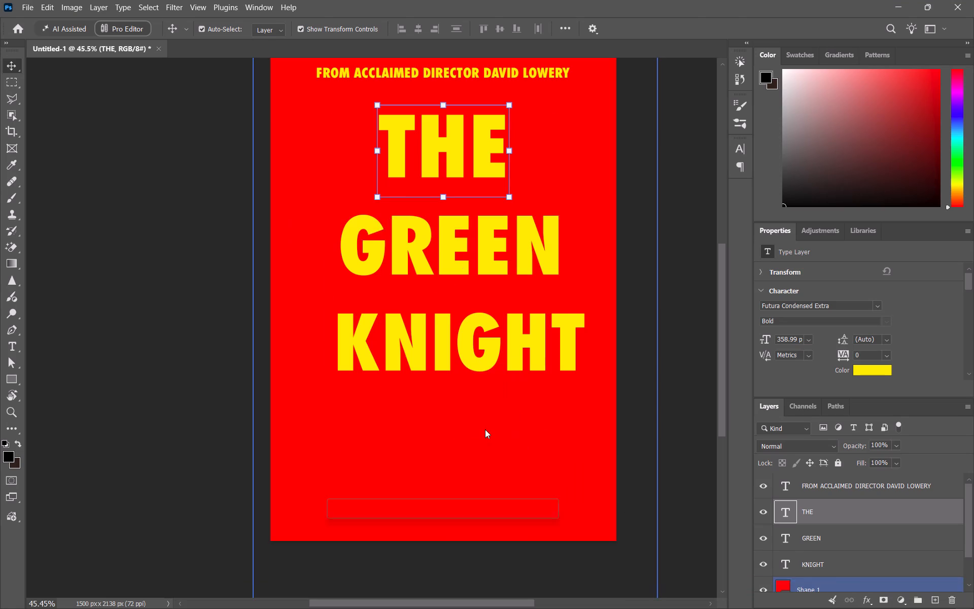
Centre the cutout horizontally with its rock on the poster's bottom edge, and scale it to about 96.5%.
left_click_drag(478, 396, 481, 457)
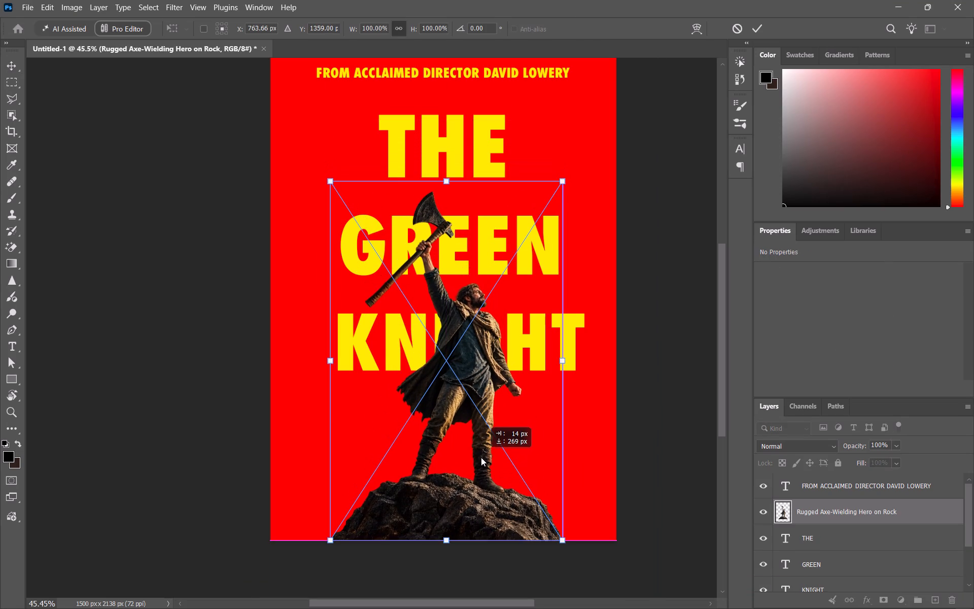
left_click_drag(481, 457, 481, 458)
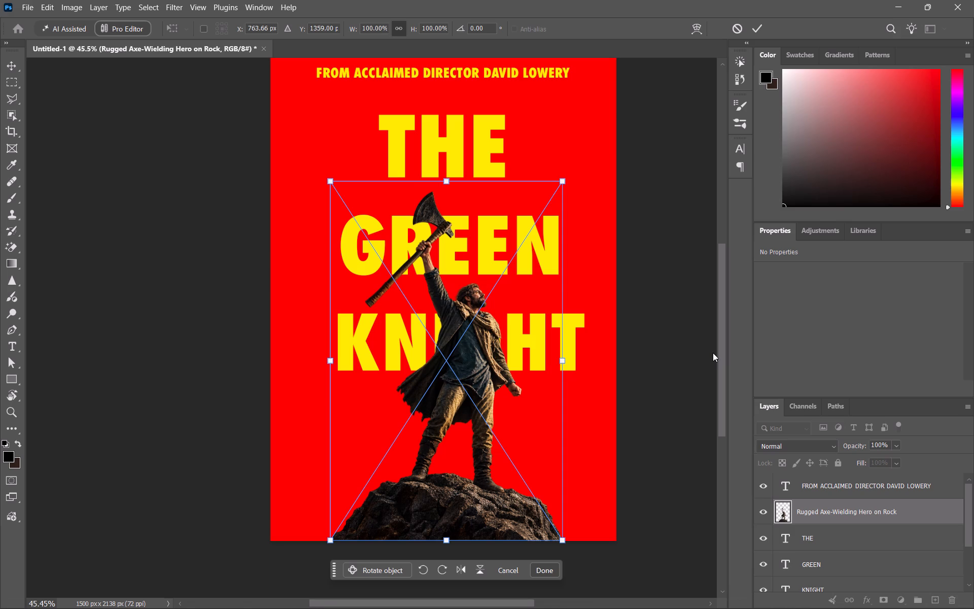
left_click_drag(503, 467, 499, 472)
left_click(491, 477)
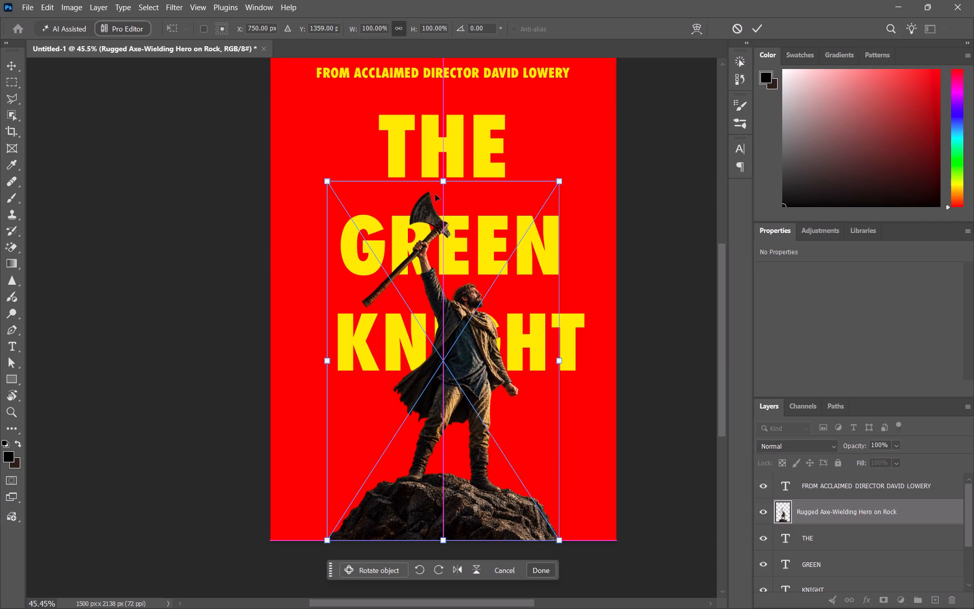
left_click_drag(443, 181, 444, 194)
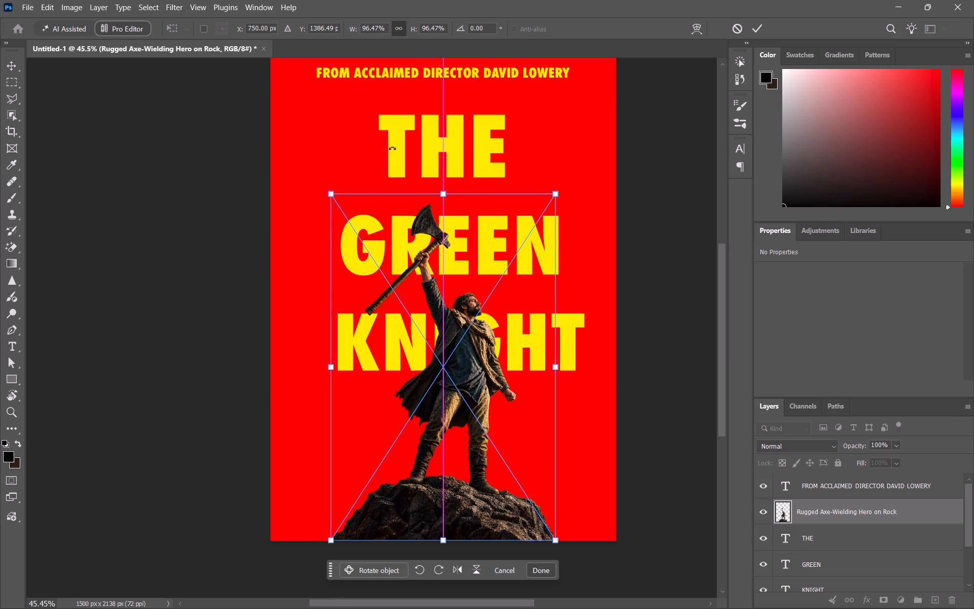
left_click(433, 122)
left_click(162, 134)
left_click(12, 63)
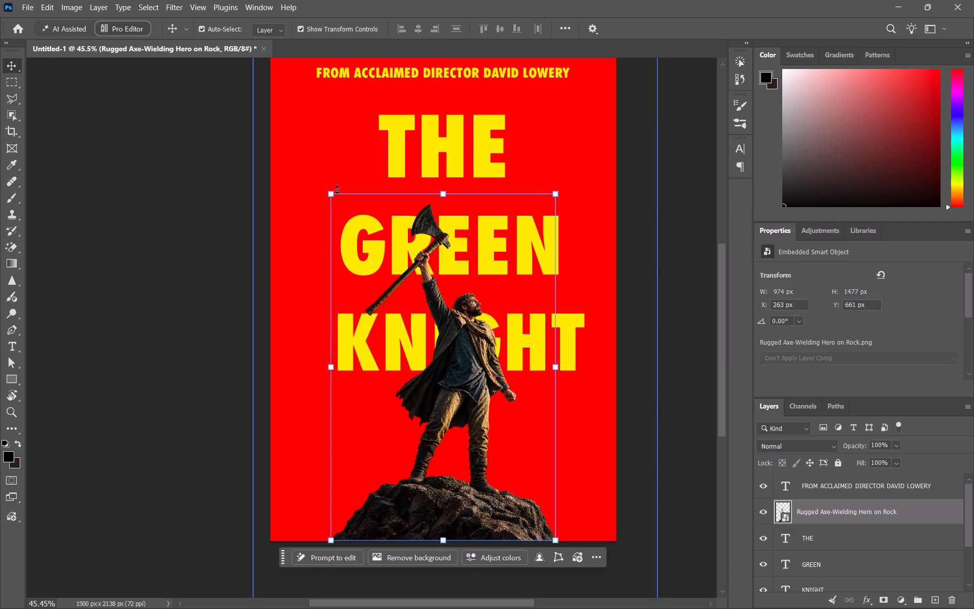
Move the GREEN title slightly up towards THE, and raise the KNIGHT title closer beneath GREEN.
left_click(822, 556)
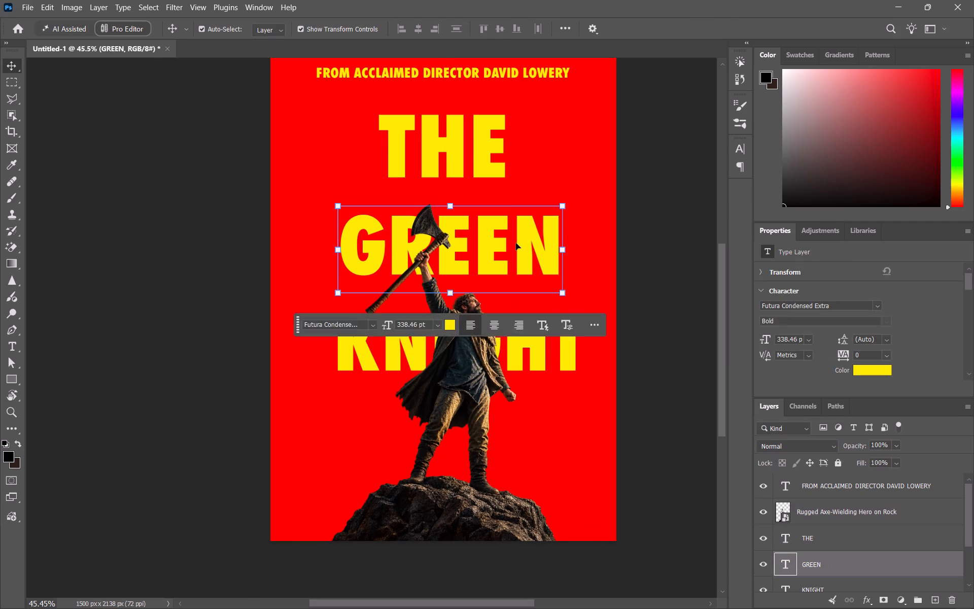
left_click_drag(516, 243, 517, 227)
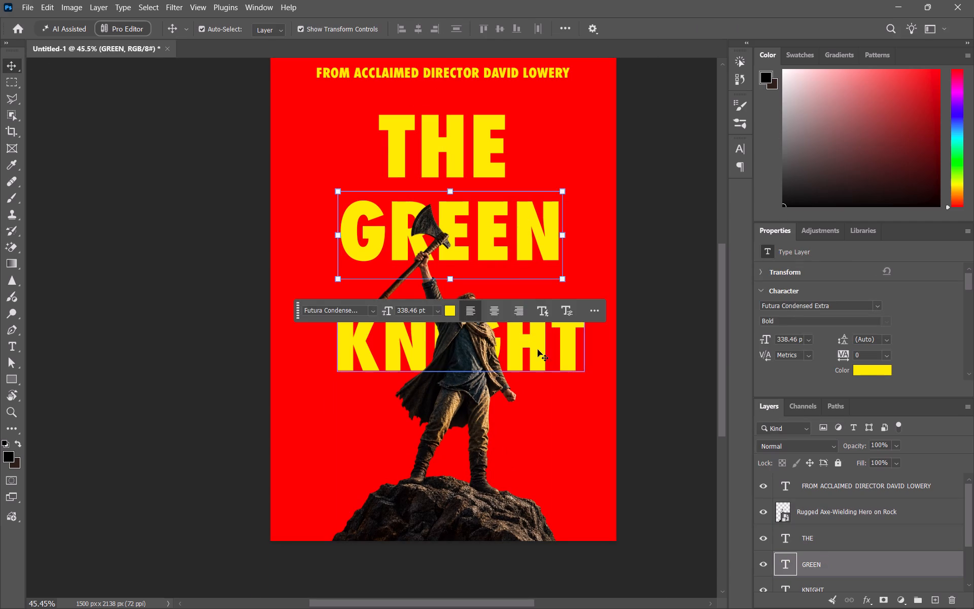
left_click_drag(538, 350, 539, 326)
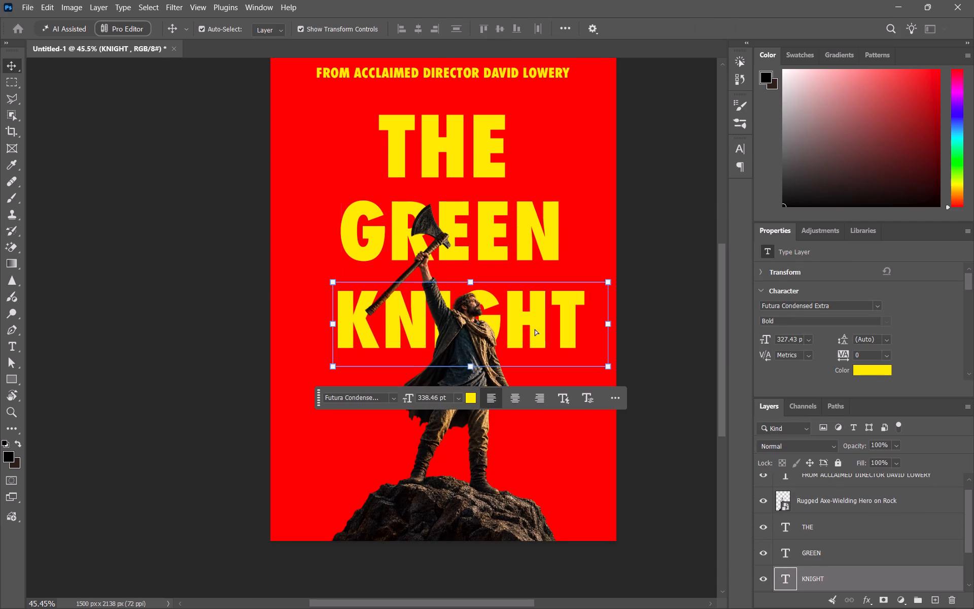
Enlarge the axe-wielding hero cutout to about 101% from its top edge, keeping the rock on the poster's bottom edge.
left_click(462, 442)
left_click(462, 375)
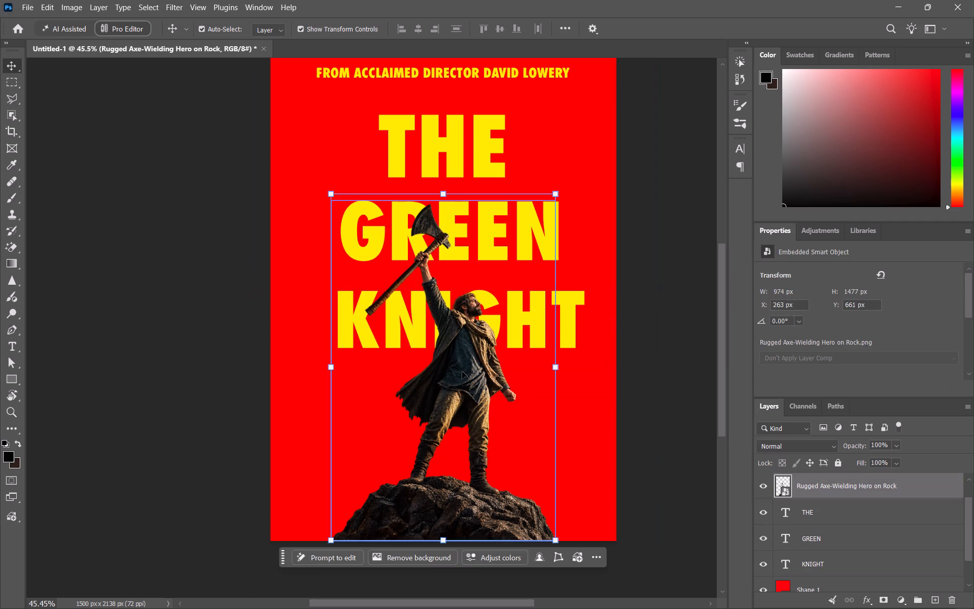
left_click_drag(446, 190, 442, 171)
left_click(661, 435)
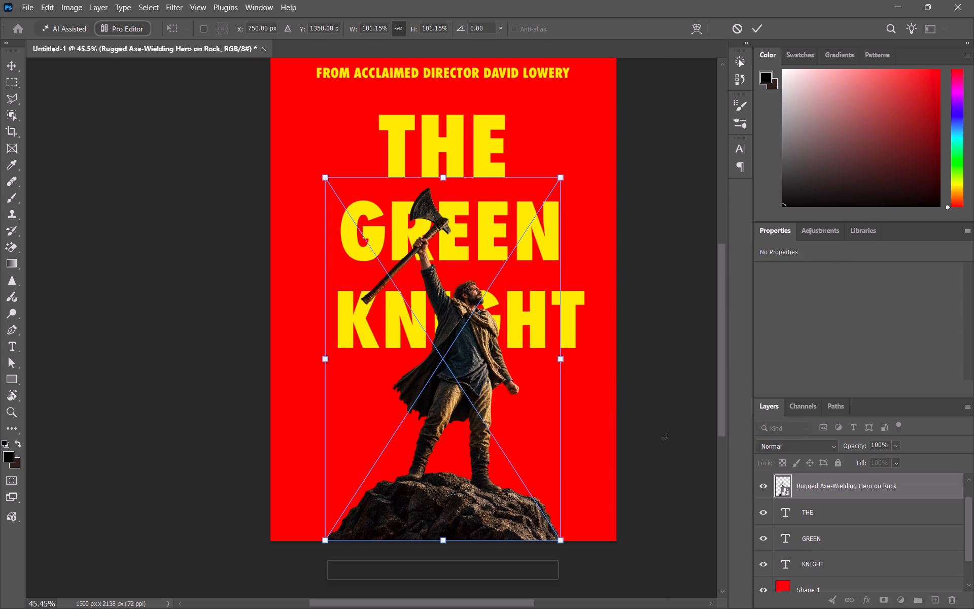
key("b")
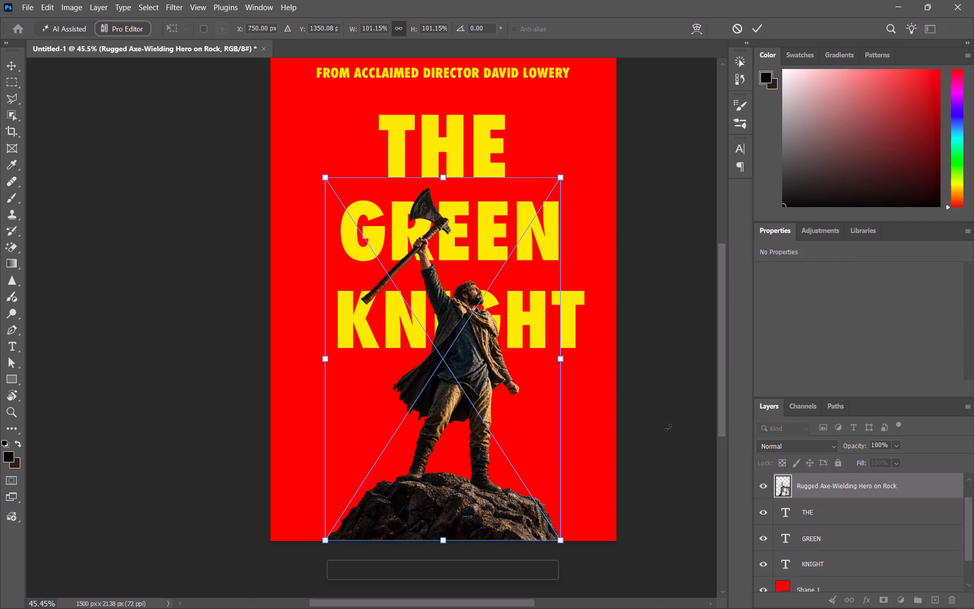
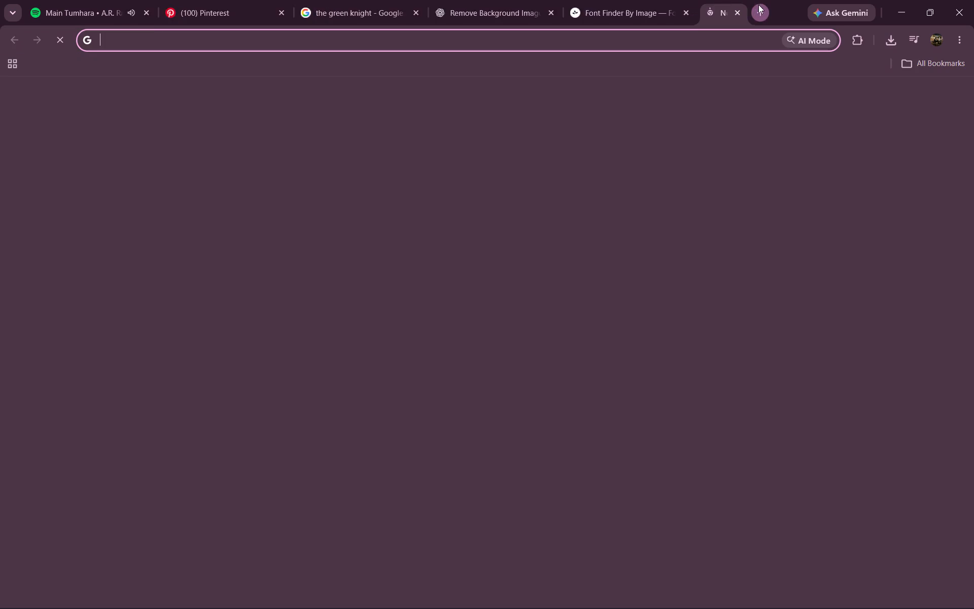
key("ctrl+v")
key("space")
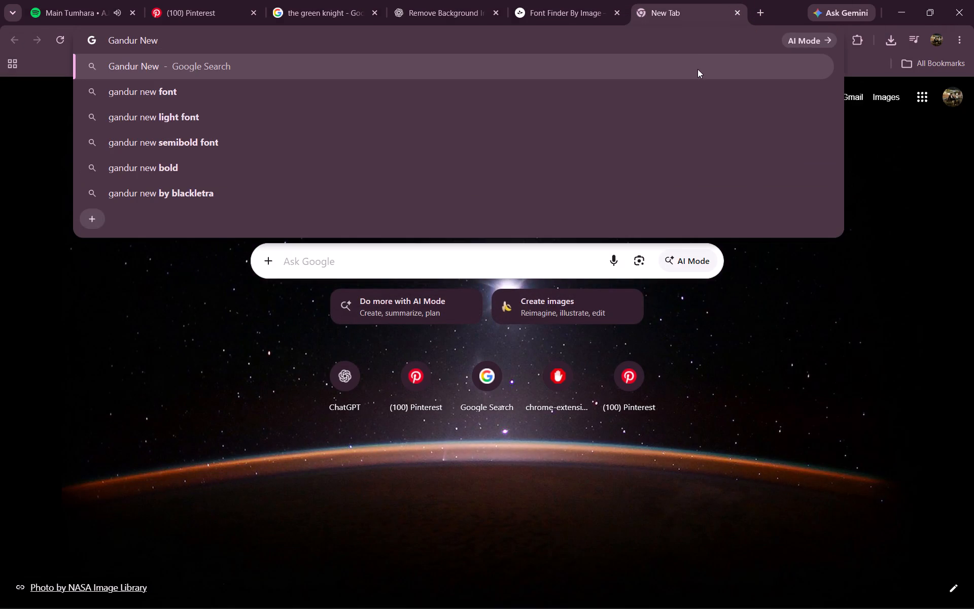
key("Return")
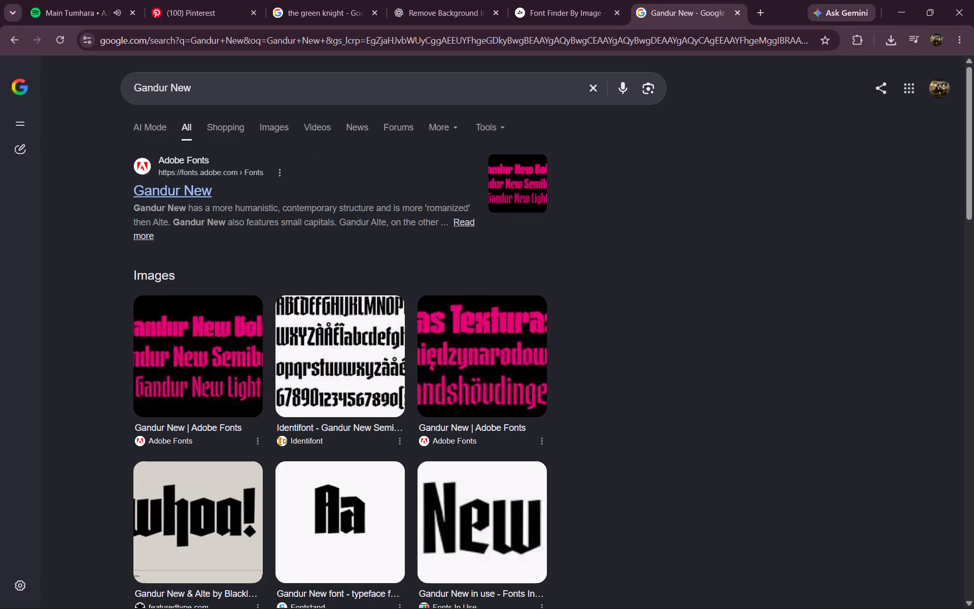
scroll(174, 218, "down", 6)
scroll(182, 286, "down", 3)
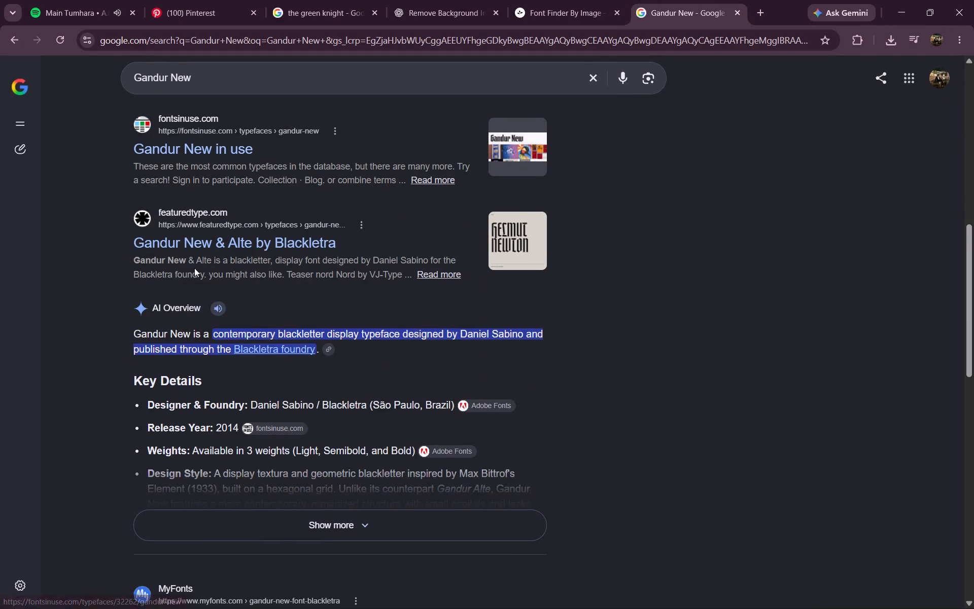
scroll(195, 267, "down", 1)
scroll(199, 236, "up", 1)
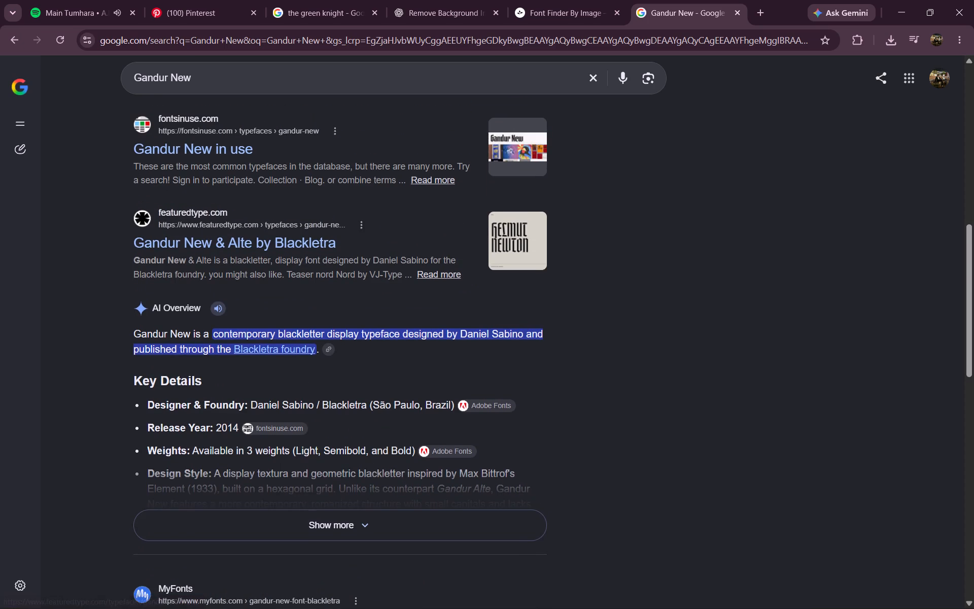
scroll(212, 208, "down", 8)
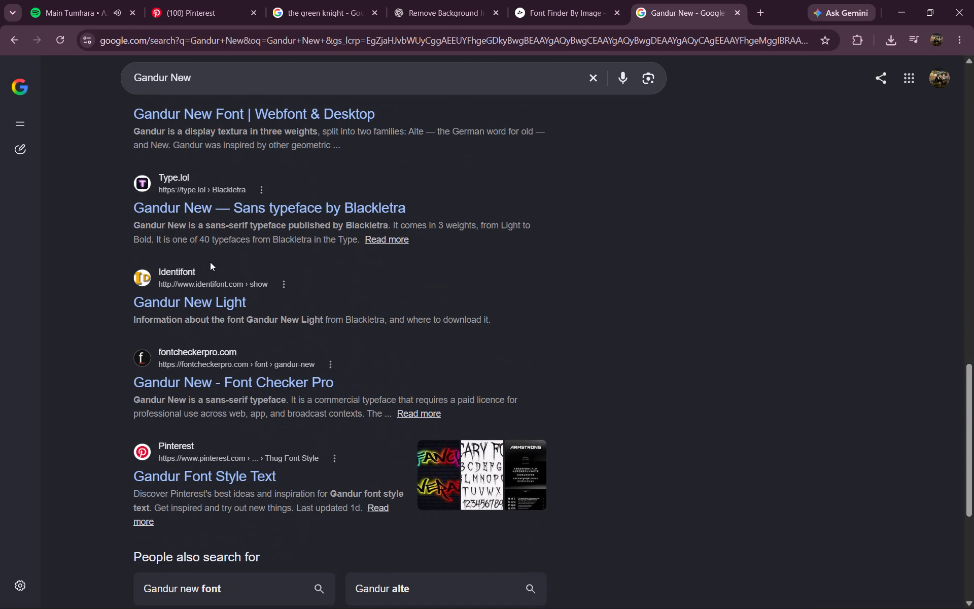
Find the DaFont site through Google, search it for Gandur New, and close the page.
left_click_drag(229, 76, 0, 88)
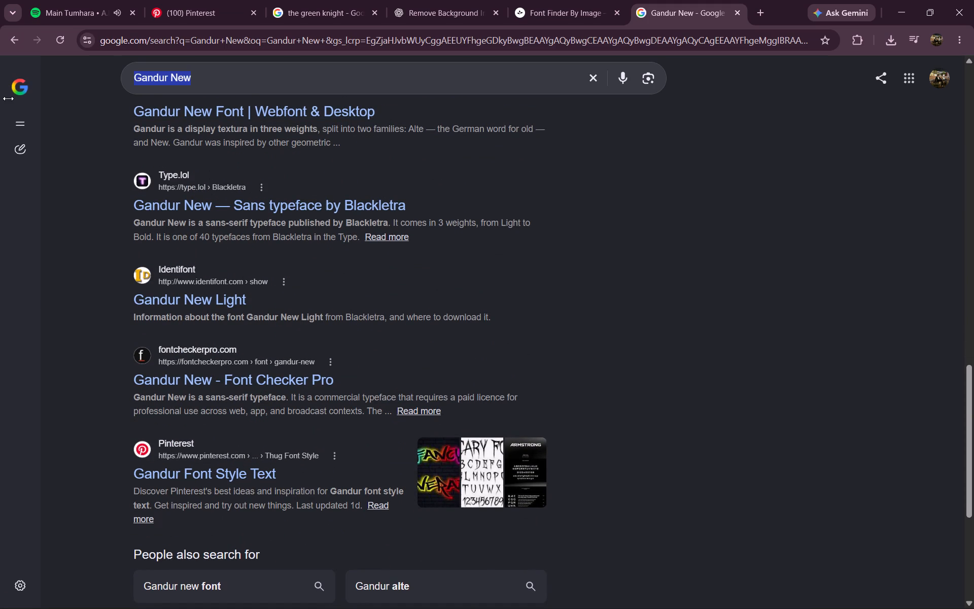
type("DA FONT")
key("Return")
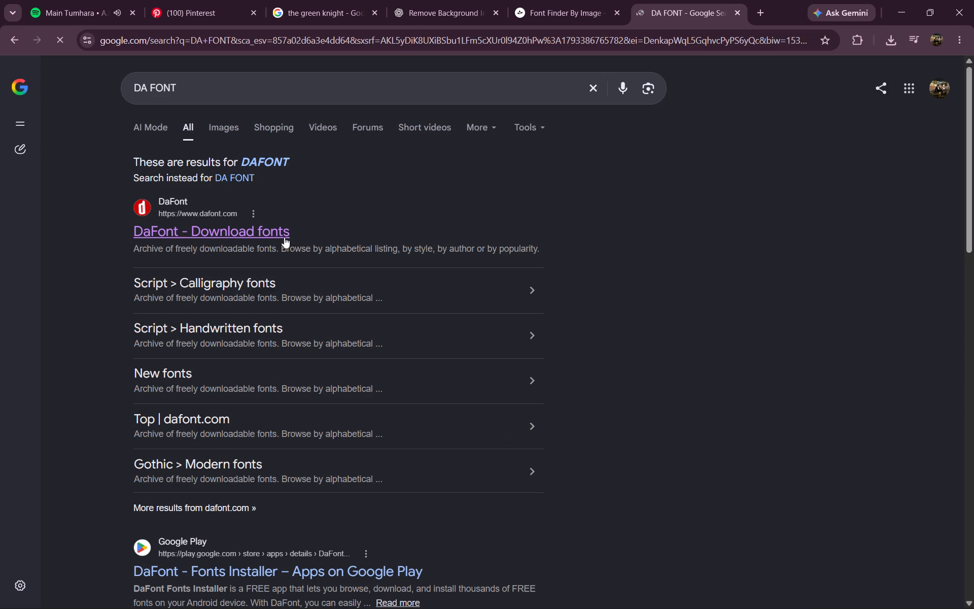
left_click(253, 223)
left_click(248, 238)
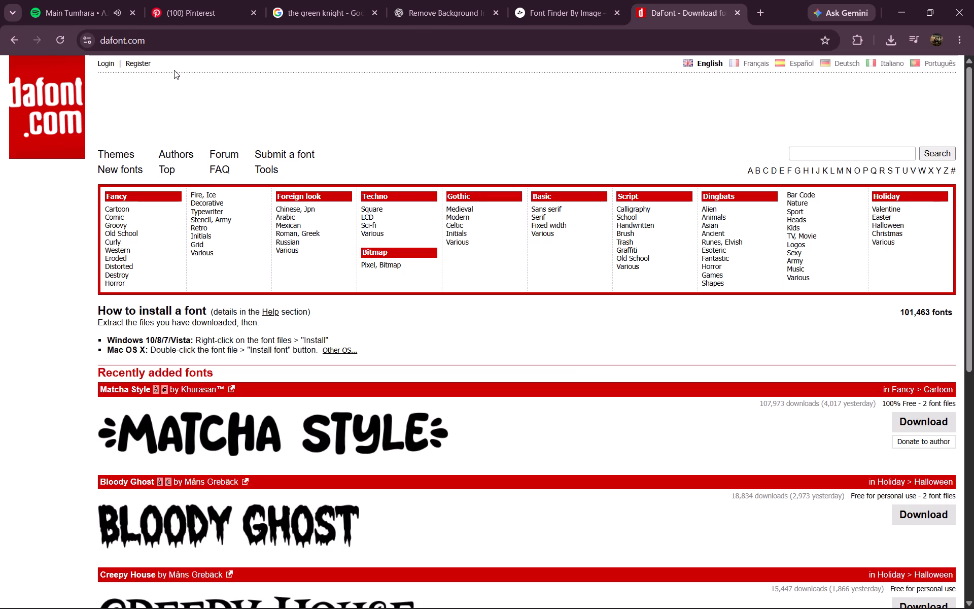
left_click(843, 154)
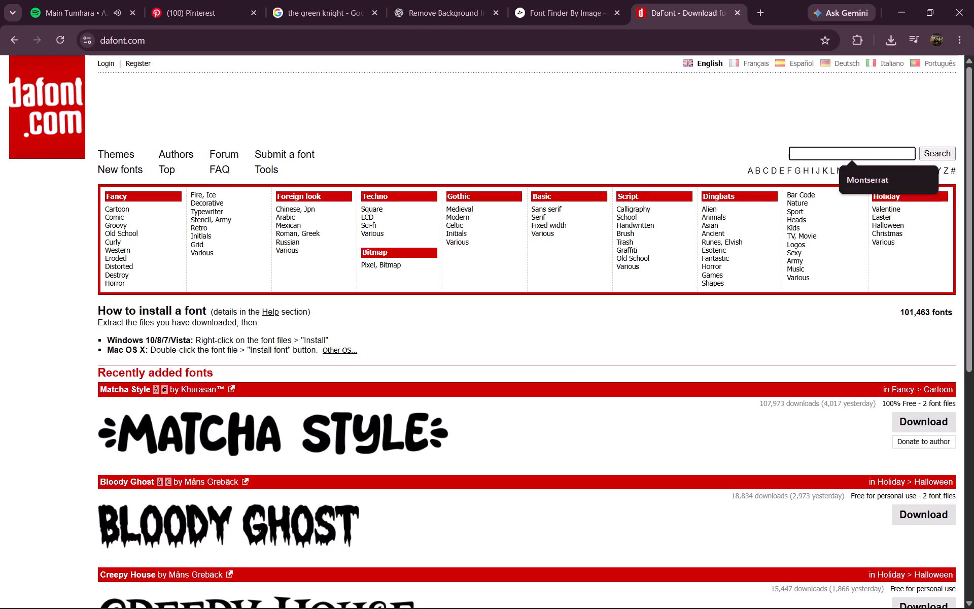
key("ctrl+v")
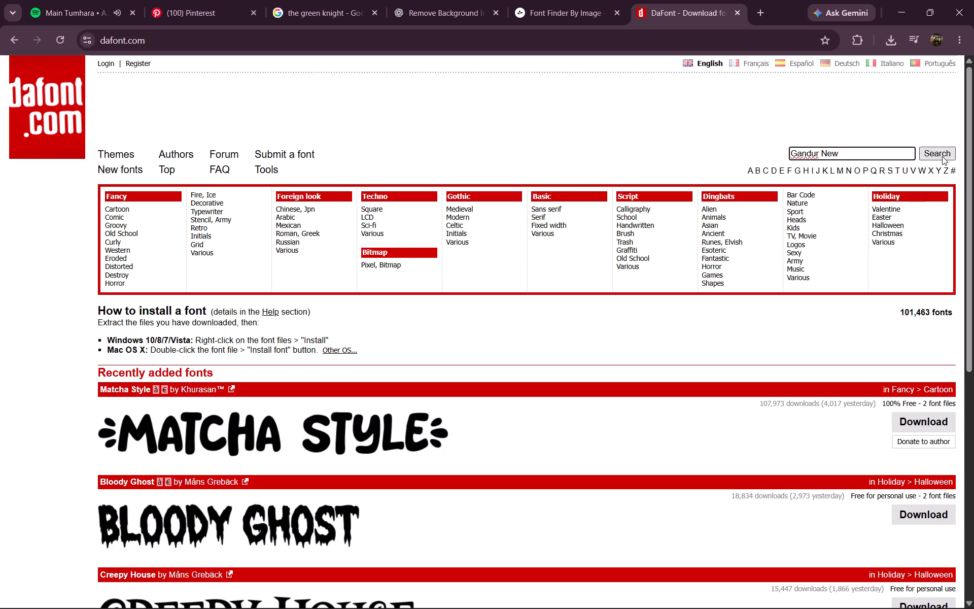
left_click(942, 156)
scroll(288, 310, "down", 2)
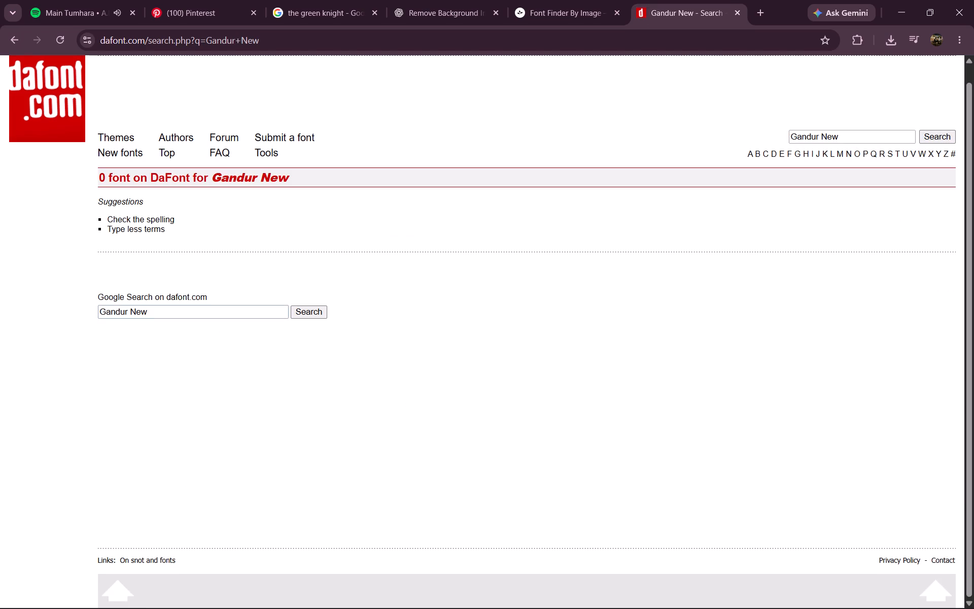
scroll(276, 302, "up", 1)
middle_click(655, 0)
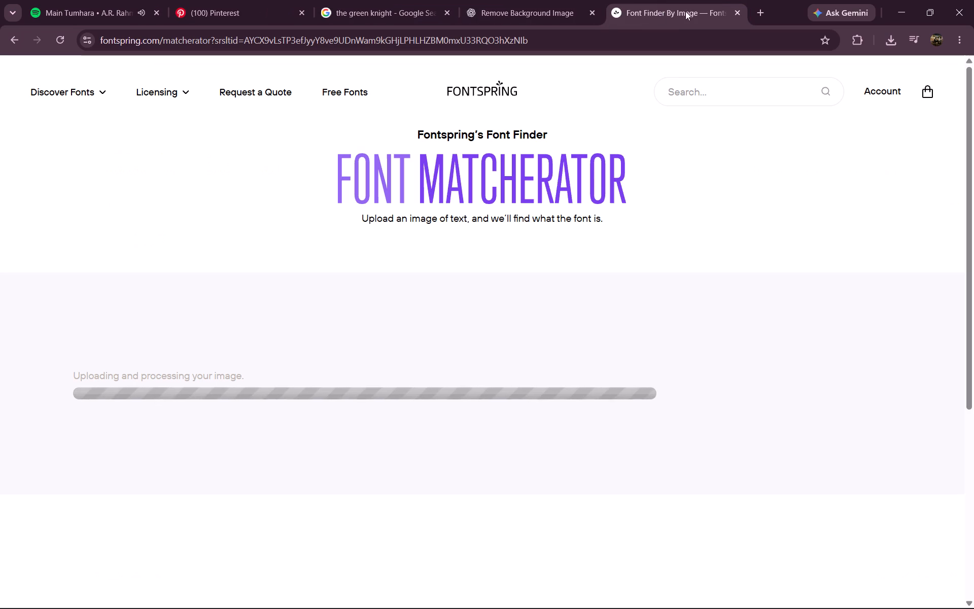
Close the Fontspring font finder and search Google for Gandur New FREE DOWNLOAD in a new tab.
left_click(762, 11)
scroll(597, 0, "up", 1, "ctrl")
middle_click(597, 0, "ctrl")
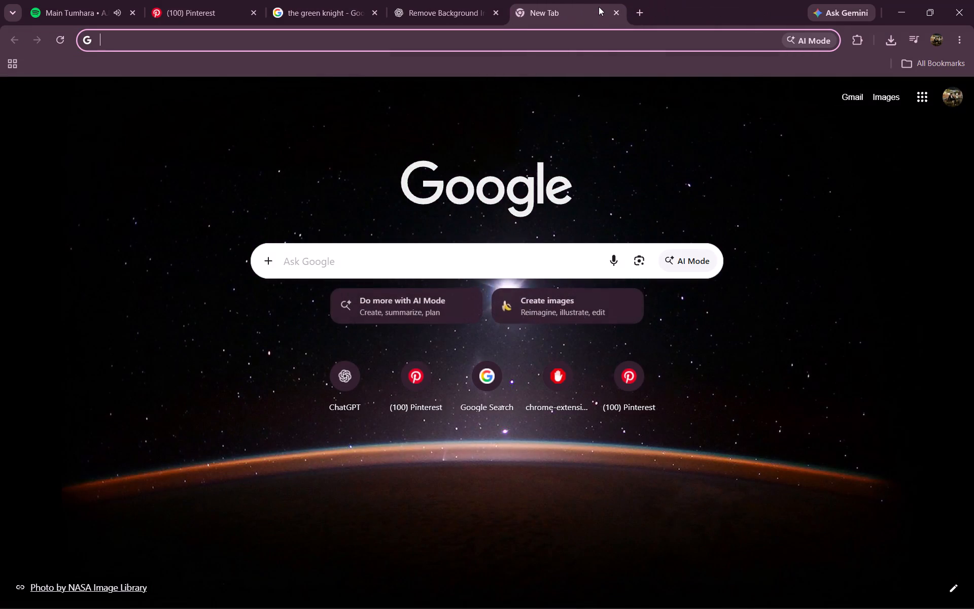
key("ctrl+v")
key("Return")
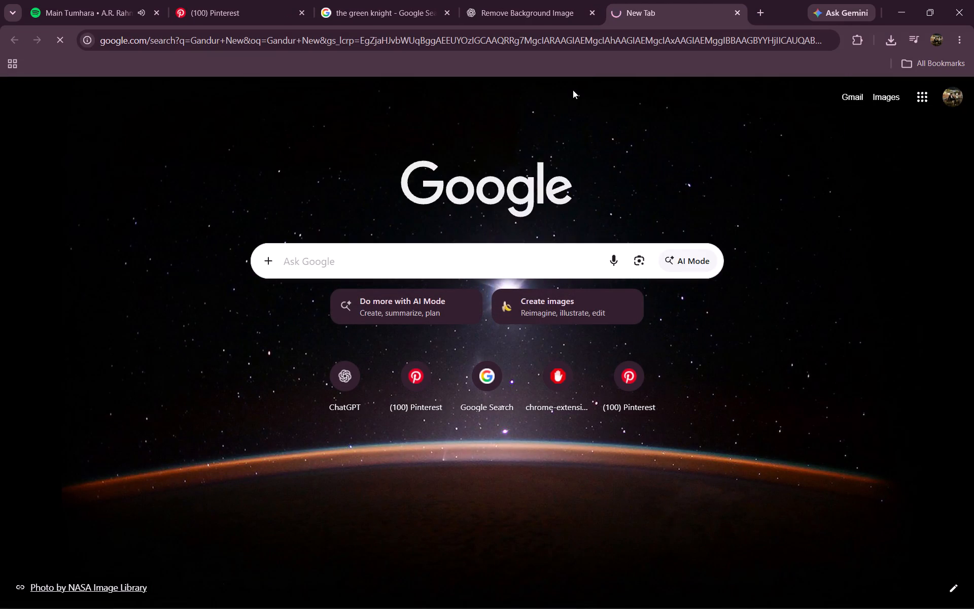
left_click(333, 94)
key("space")
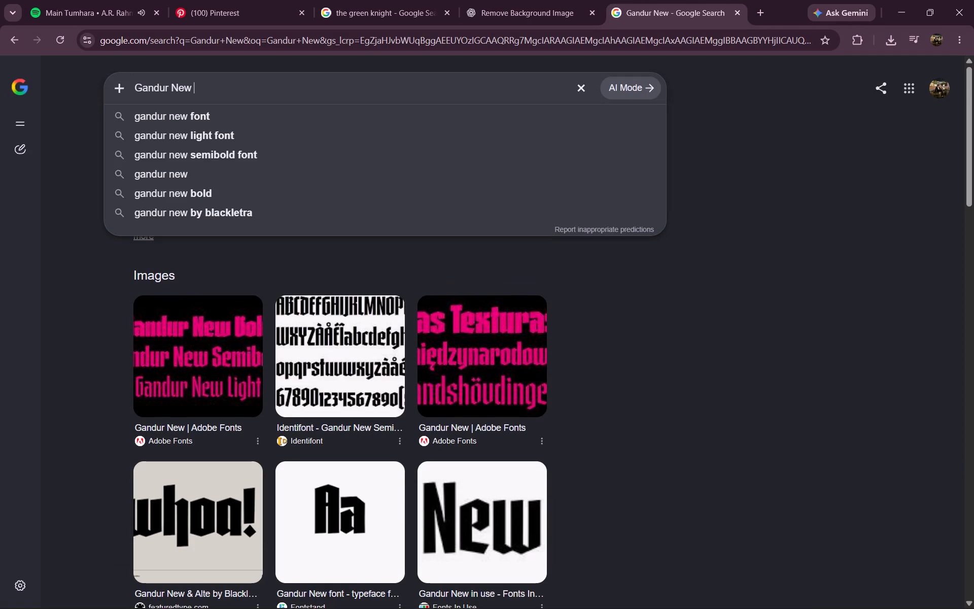
type("FREE")
key("space")
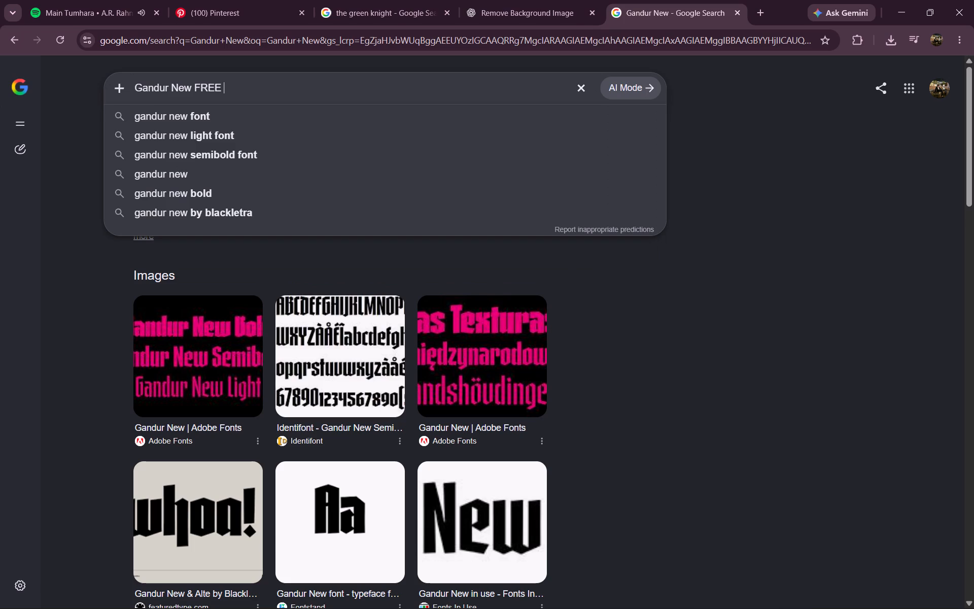
type("DF")
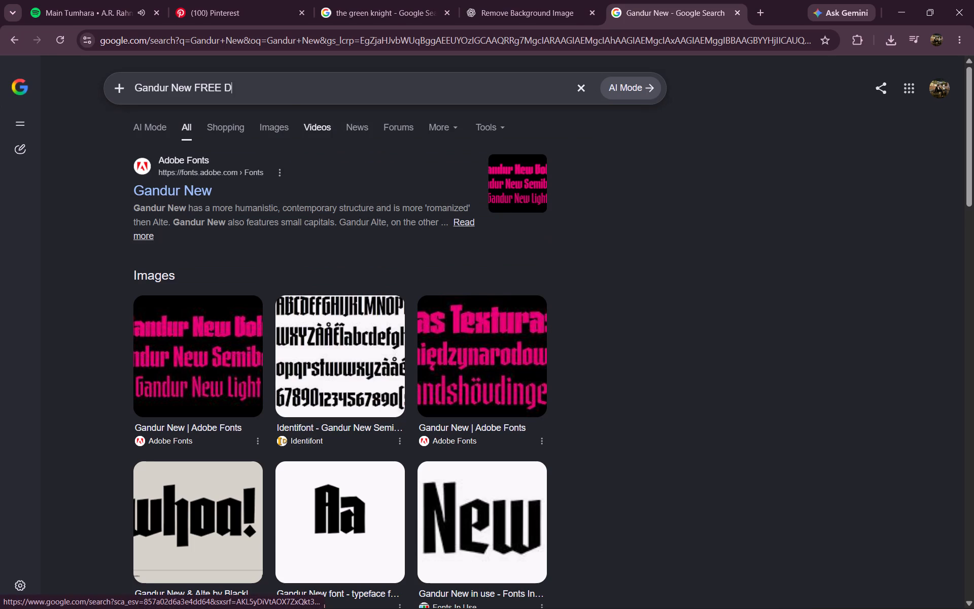
key("BackSpace")
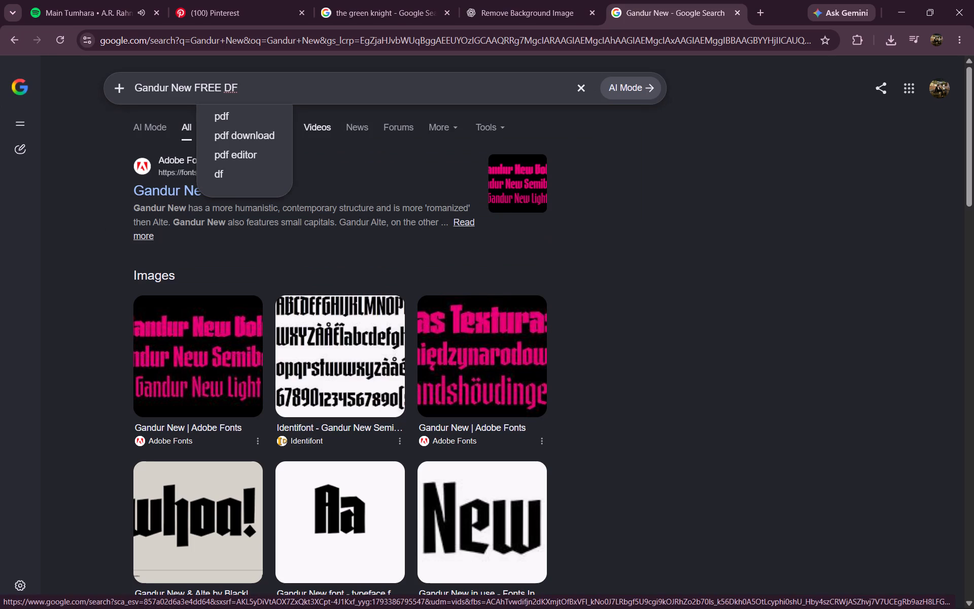
type("OEM")
key("BackSpace")
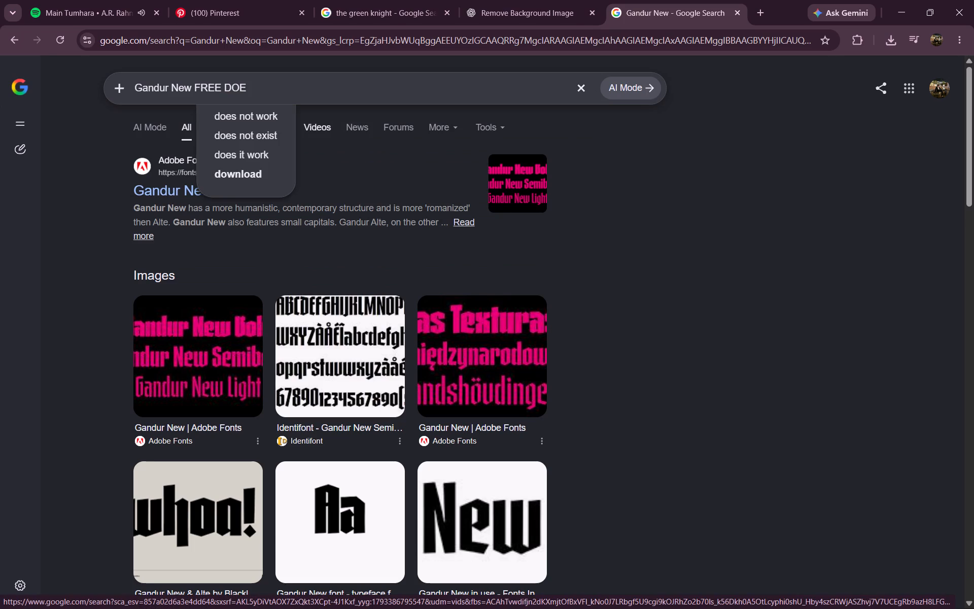
type("NLOAD")
key("Return")
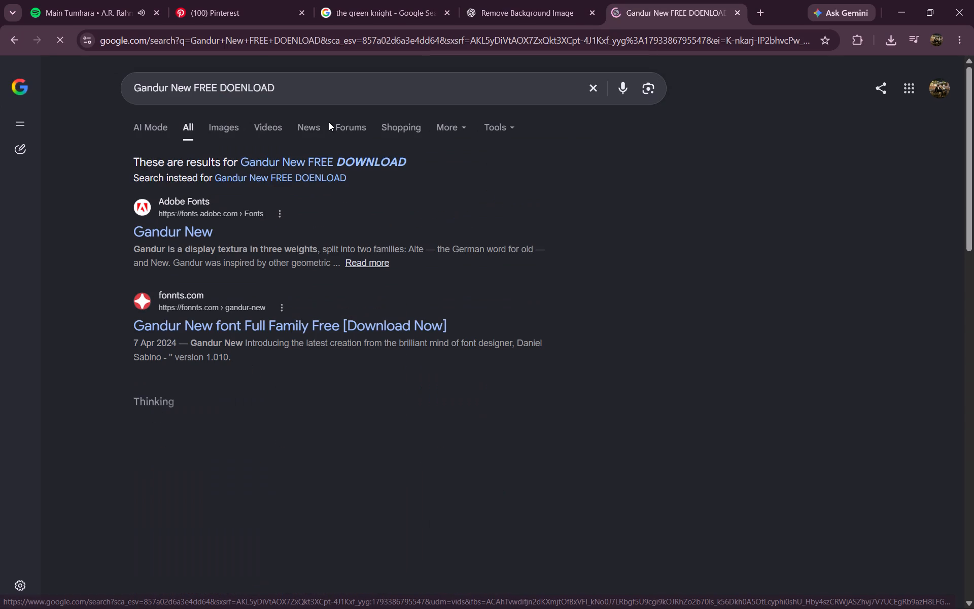
left_click(358, 155)
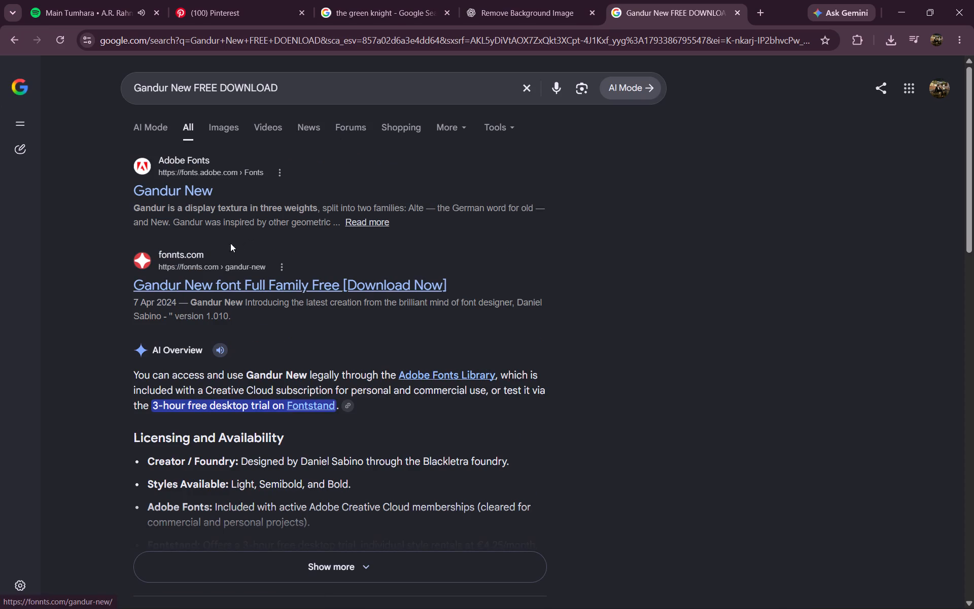
Download the full Gandur New font family from fonnts.com and dismiss the font suggestions.
left_click(221, 284)
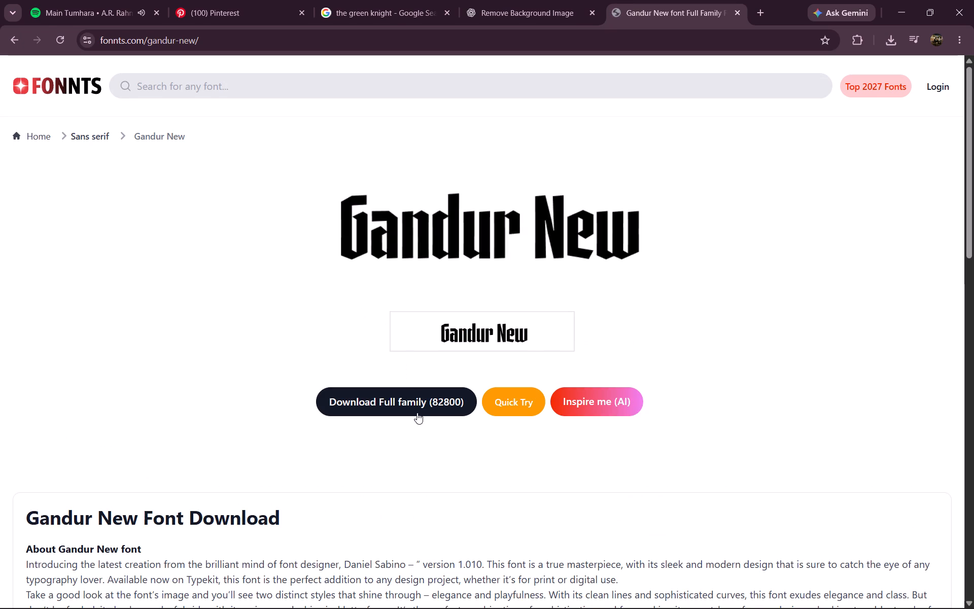
left_click(427, 412)
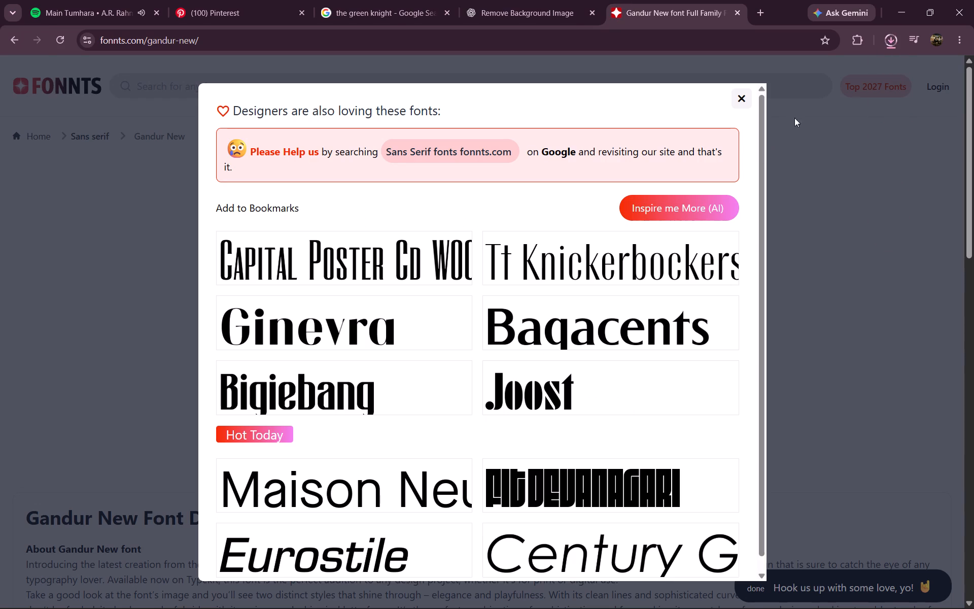
left_click(744, 92)
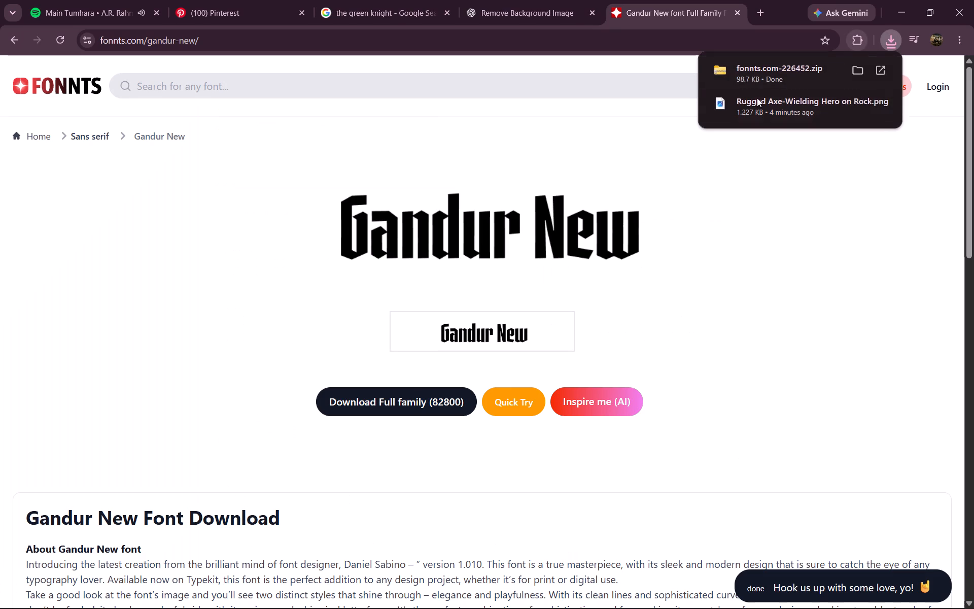
Open the downloaded font archive's fonts folder and install the GandurNew-Semibold font.
left_click(765, 75)
double_click(187, 108)
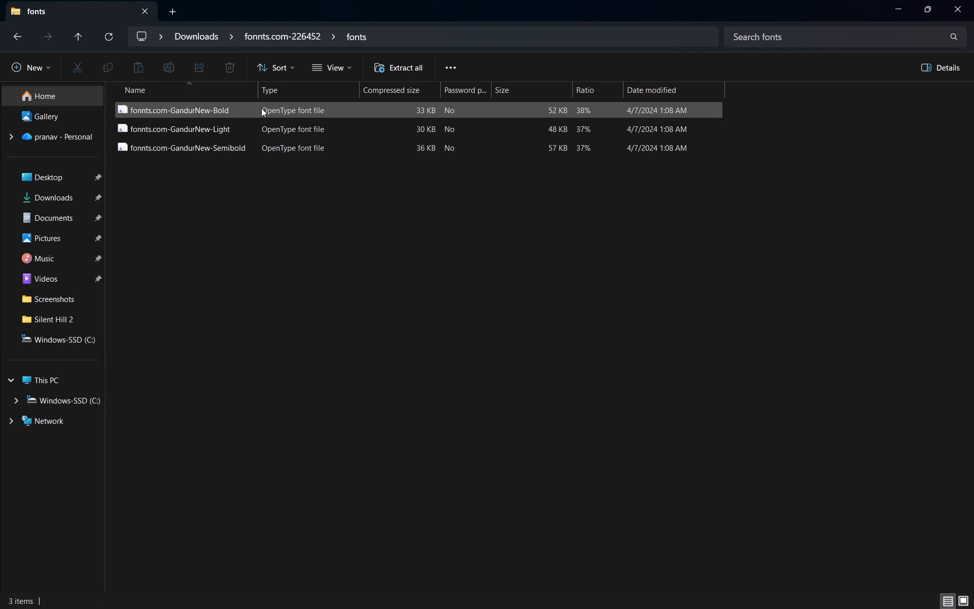
double_click(247, 150)
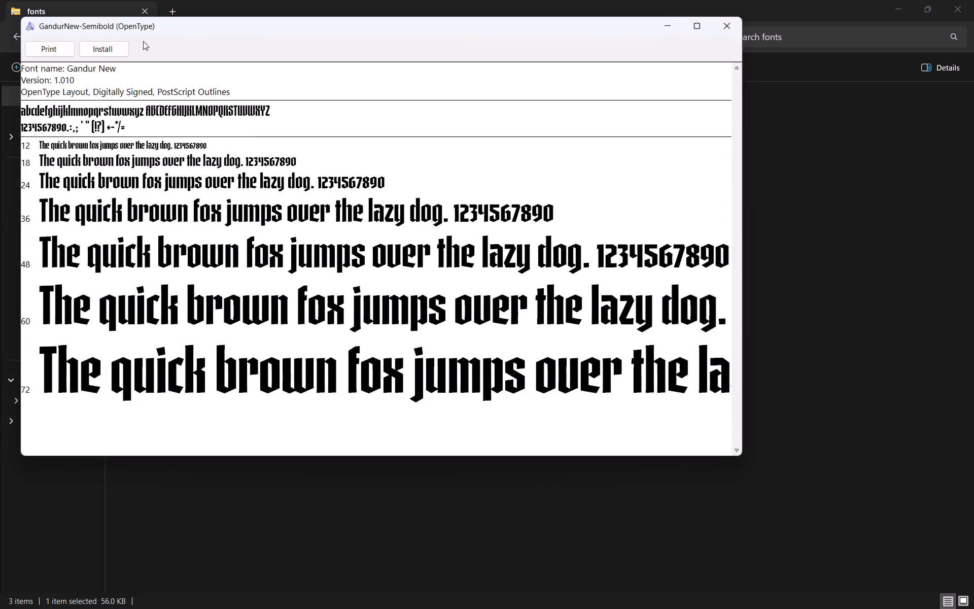
left_click(97, 50)
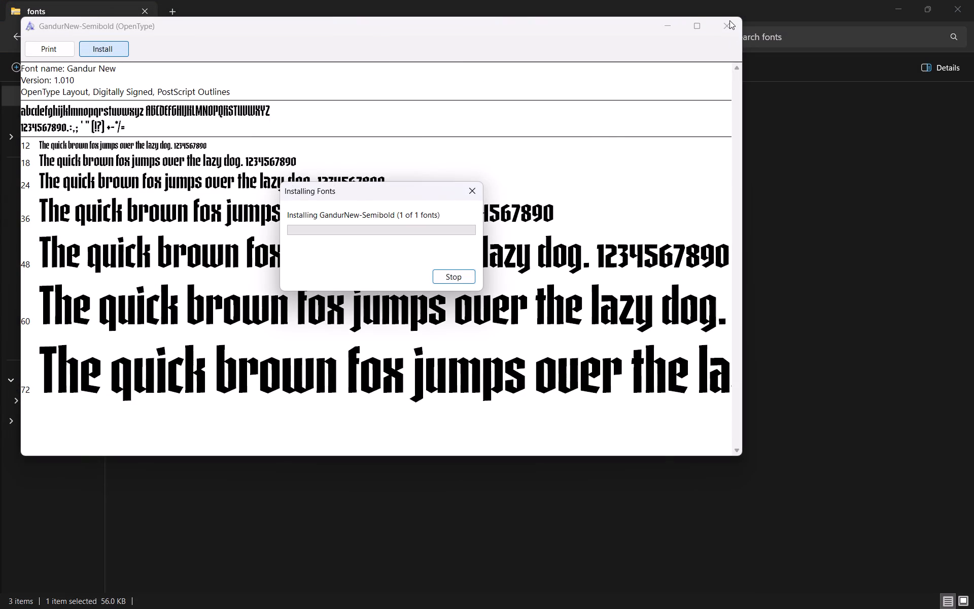
Close the GandurNew-Semibold font preview and the downloaded fonts folder window.
left_click(726, 20)
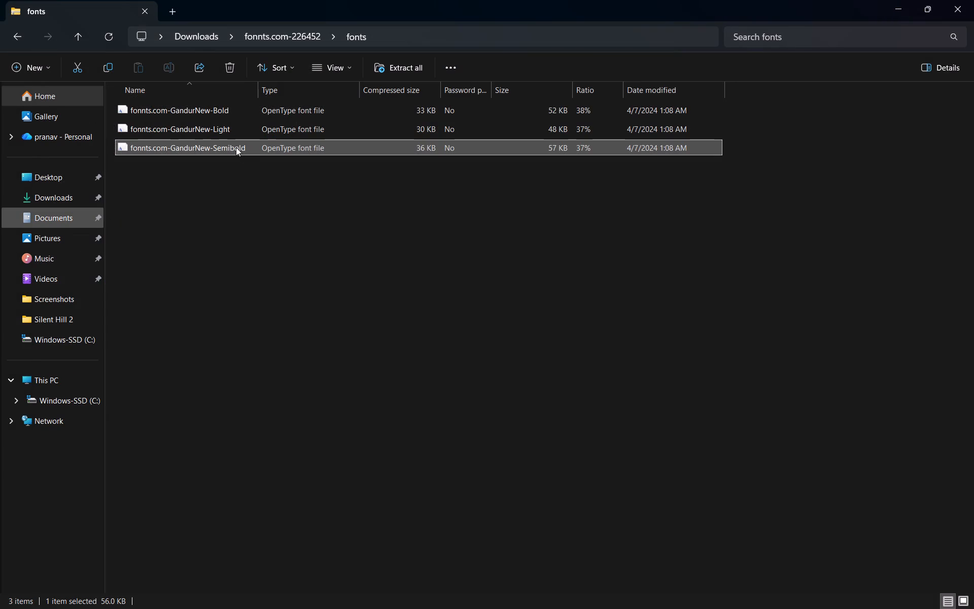
left_click(972, 1)
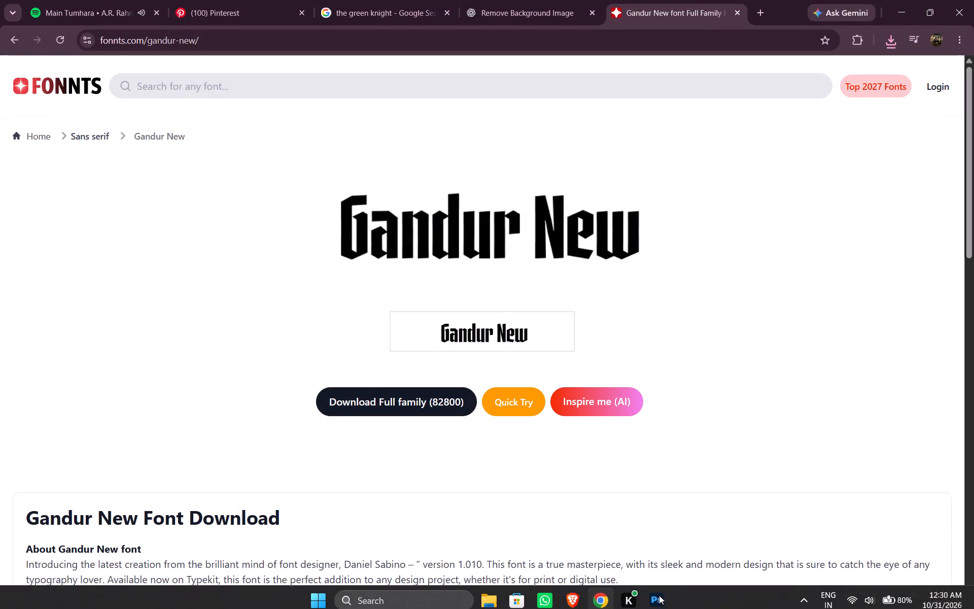
Switch to Photoshop and save the poster as THE GREEN KNIGHT in Photoshop PSD format in the Downloads folder.
left_click(660, 600)
left_click(658, 264)
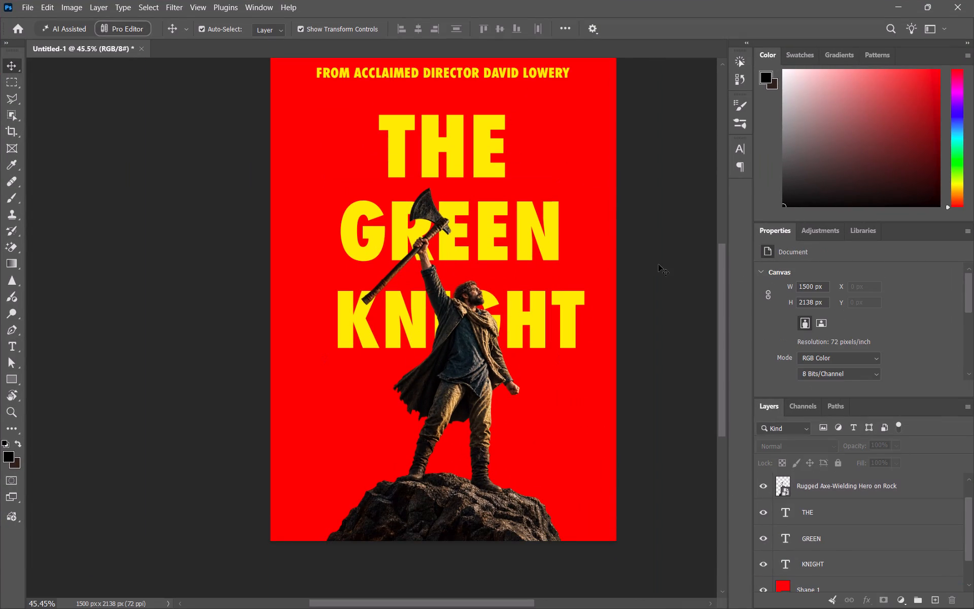
key("ctrl+s")
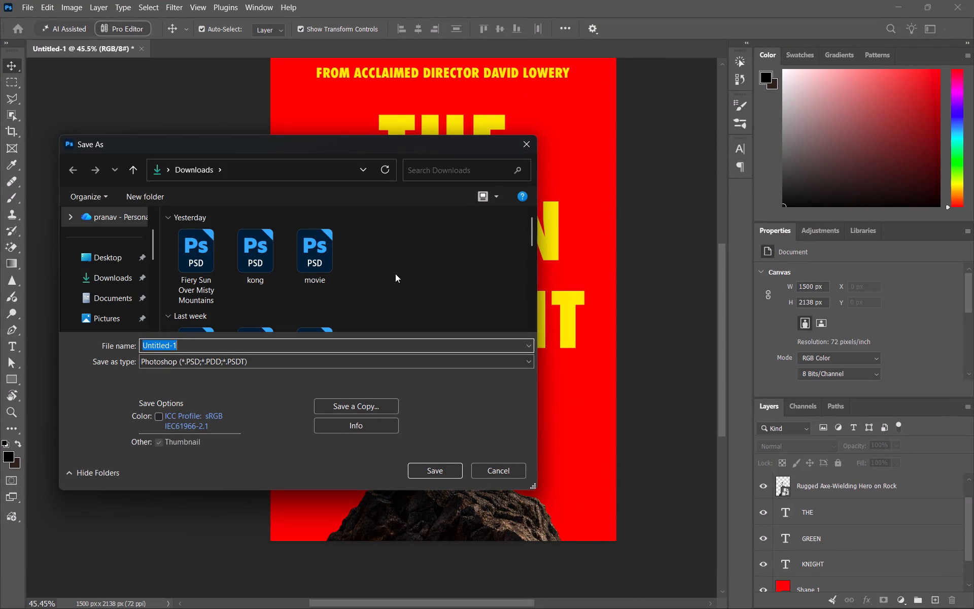
type("THE")
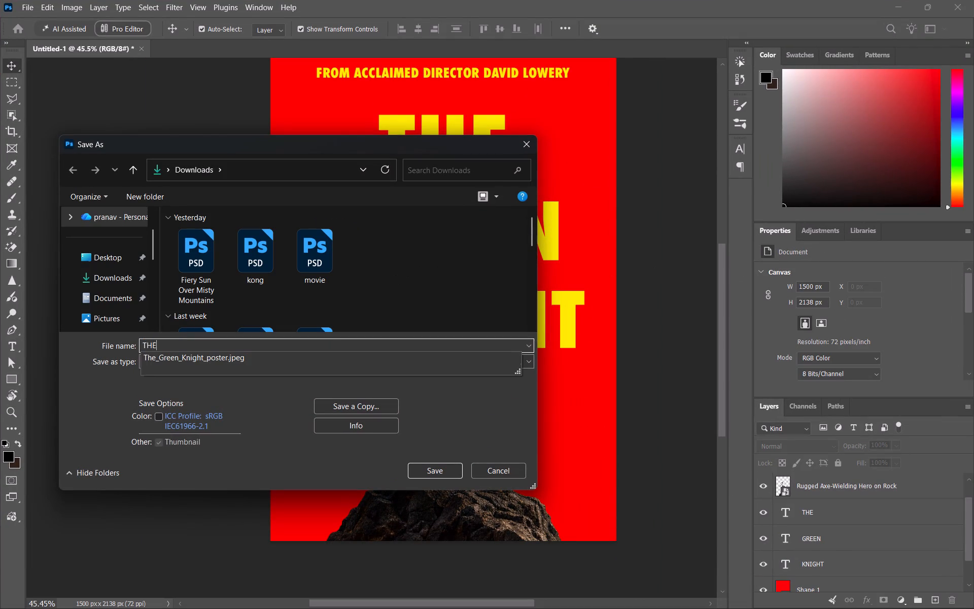
key("space")
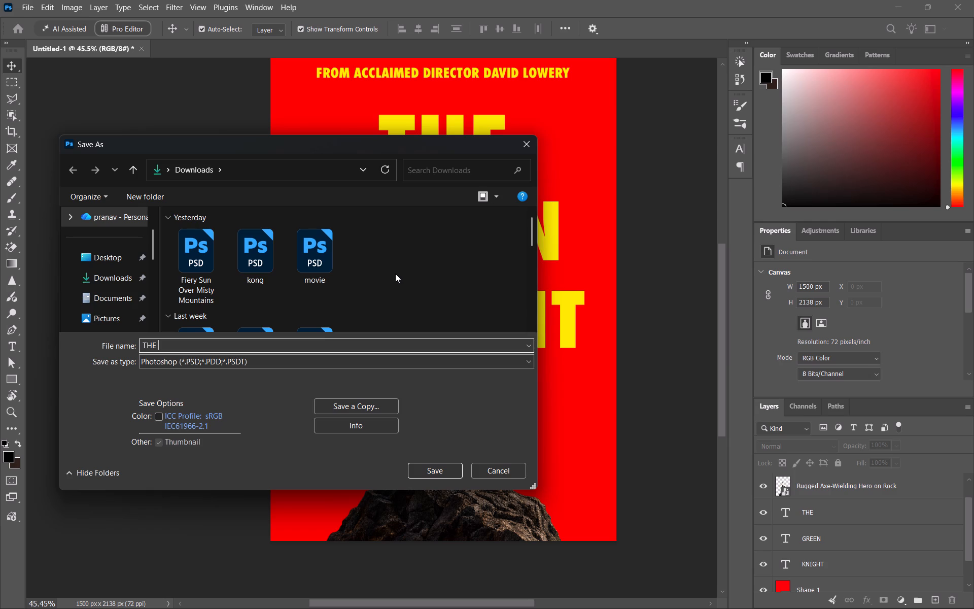
type("GREEM")
key("BackSpace")
type("N KNIGHT")
key("space")
key("Return")
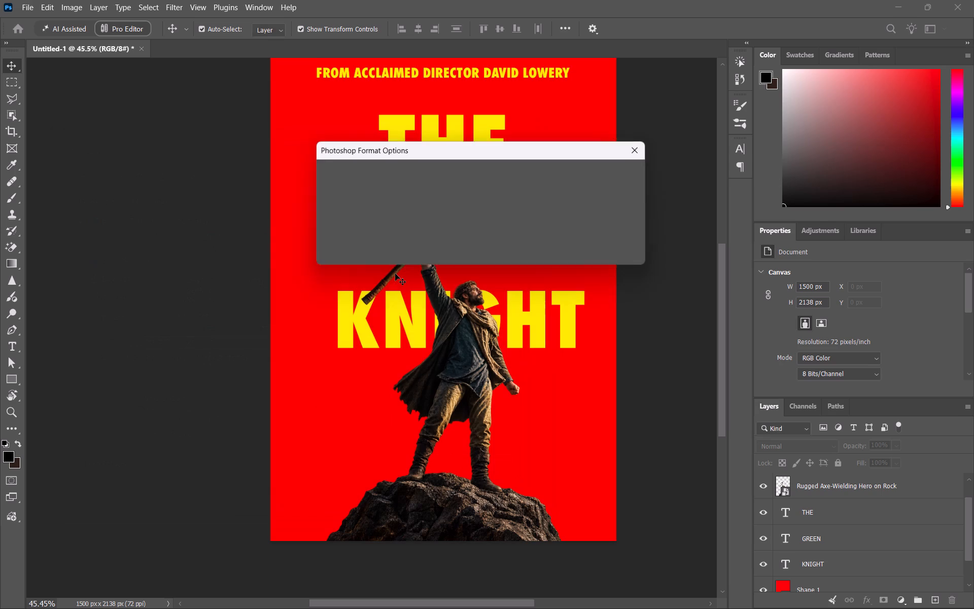
scroll(395, 274, "up", 1)
left_click(620, 172)
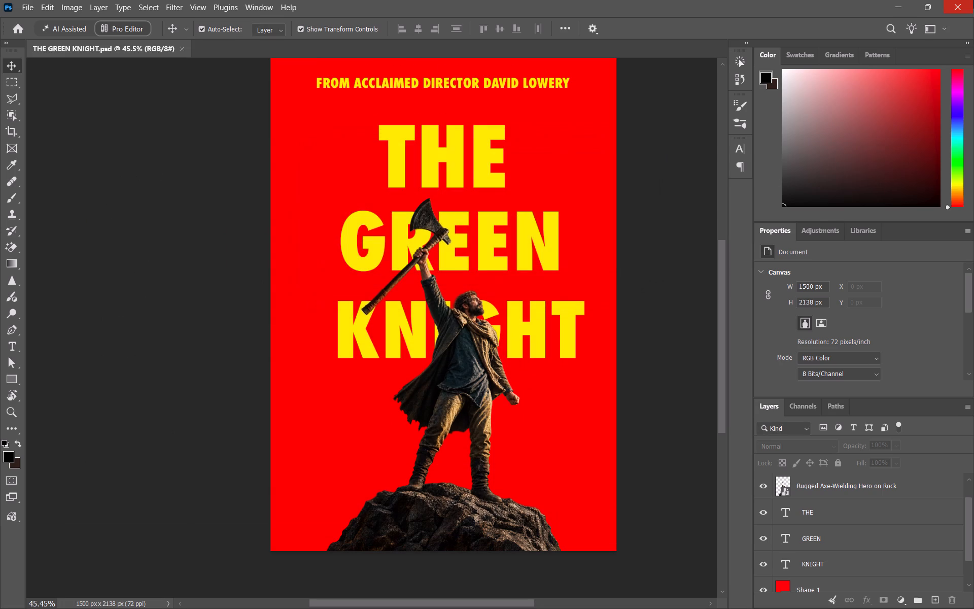
Close Photoshop and relaunch it through the Windows search.
left_click(973, 0)
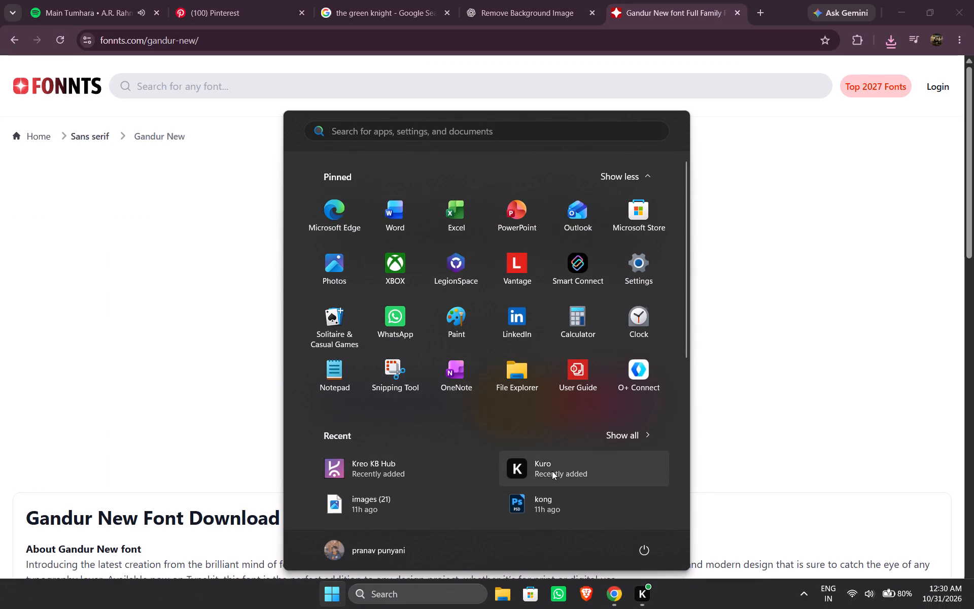
type("0P")
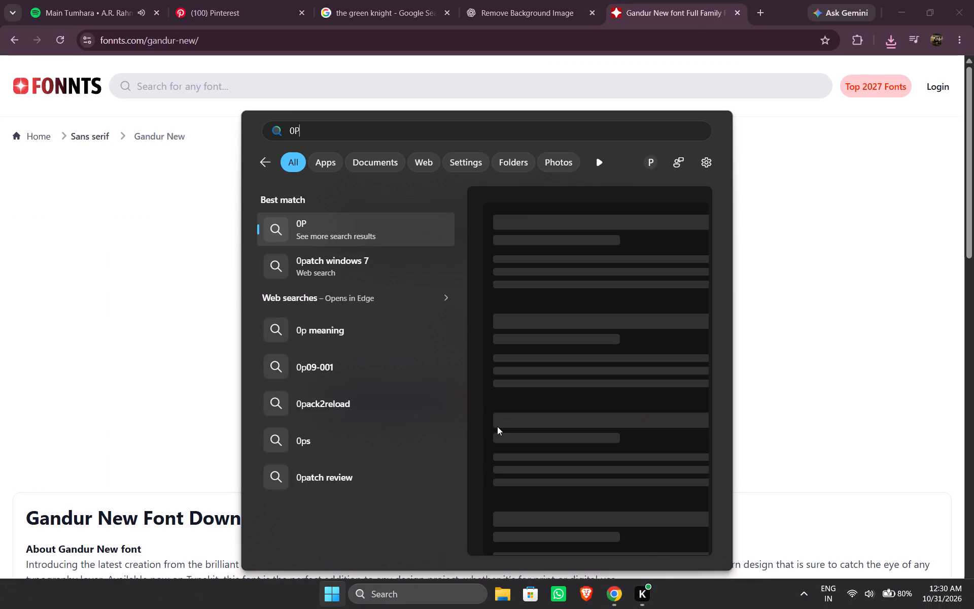
key("BackSpace")
key("BackSpace")
key("p")
left_click(525, 318)
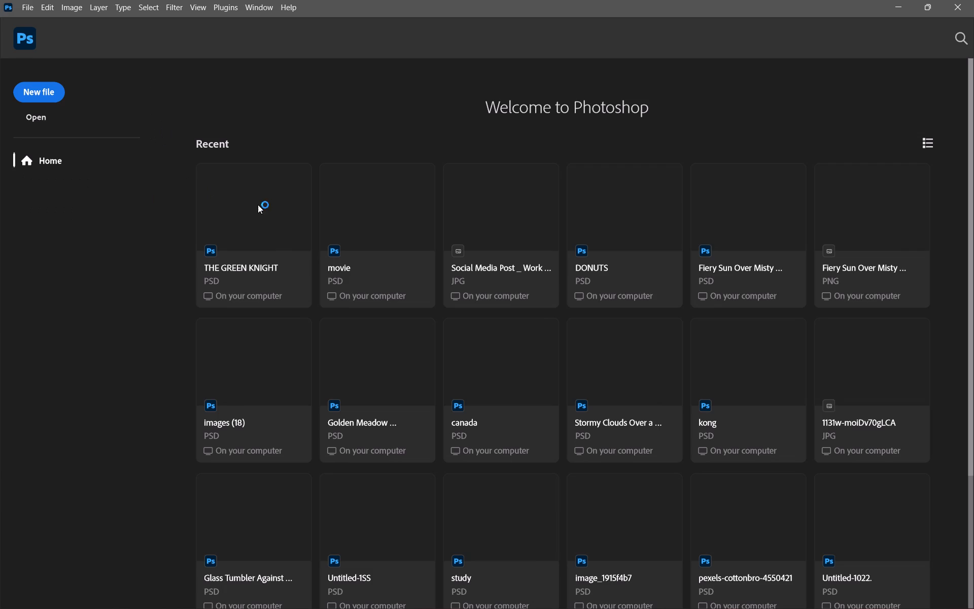
left_click(260, 218)
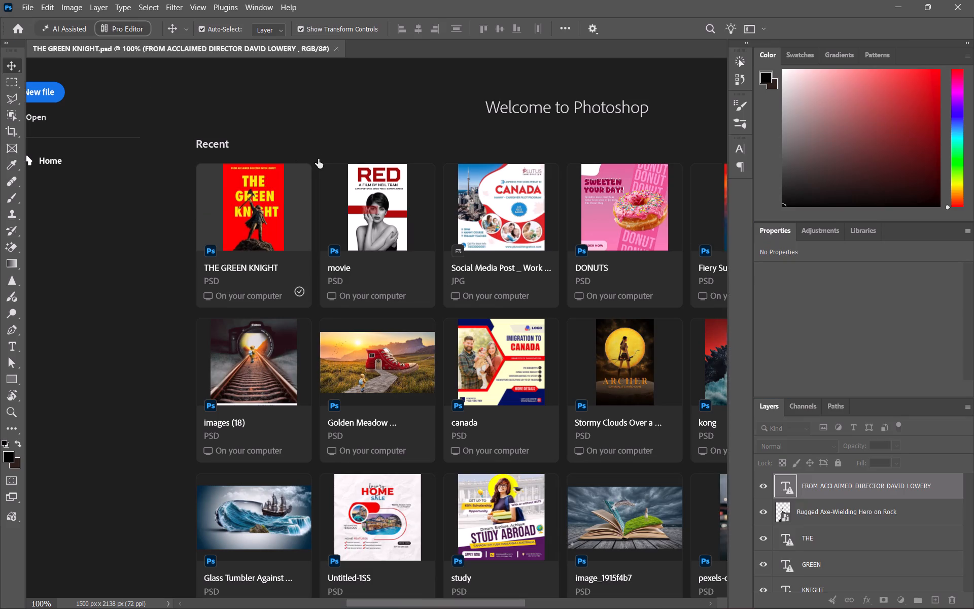
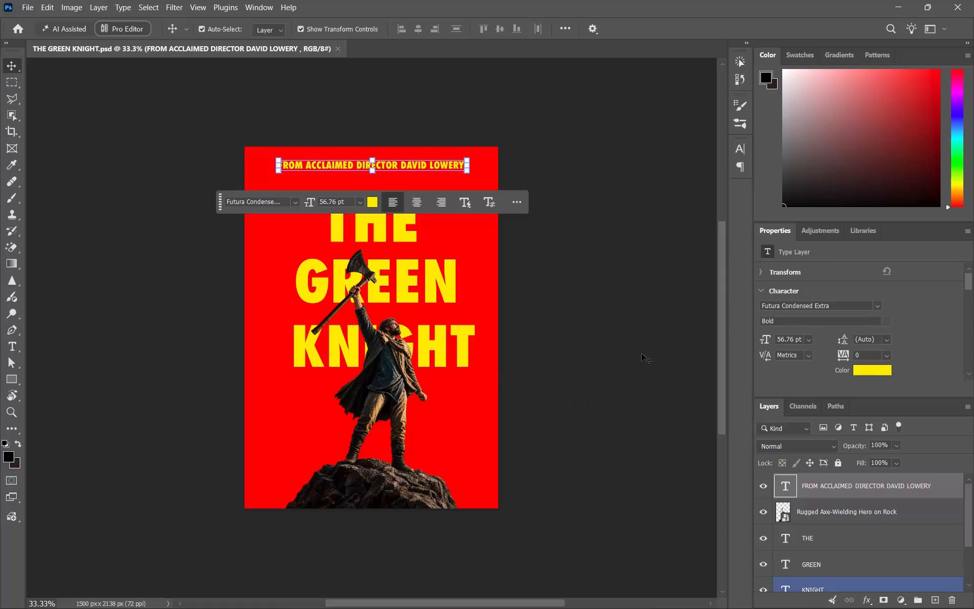
Change the font of the title word THE to Gandur New Semibold.
left_click(642, 354)
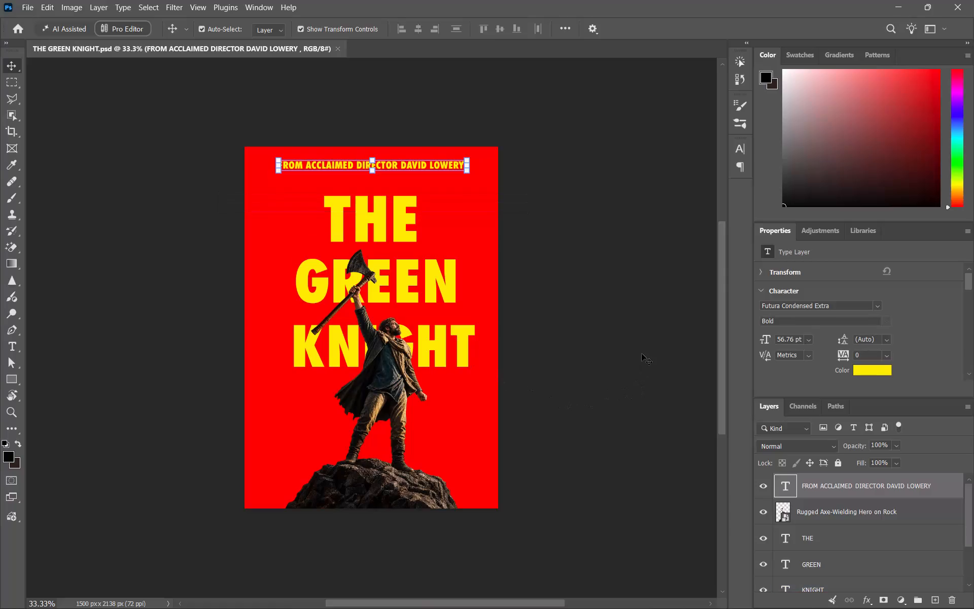
double_click(400, 220)
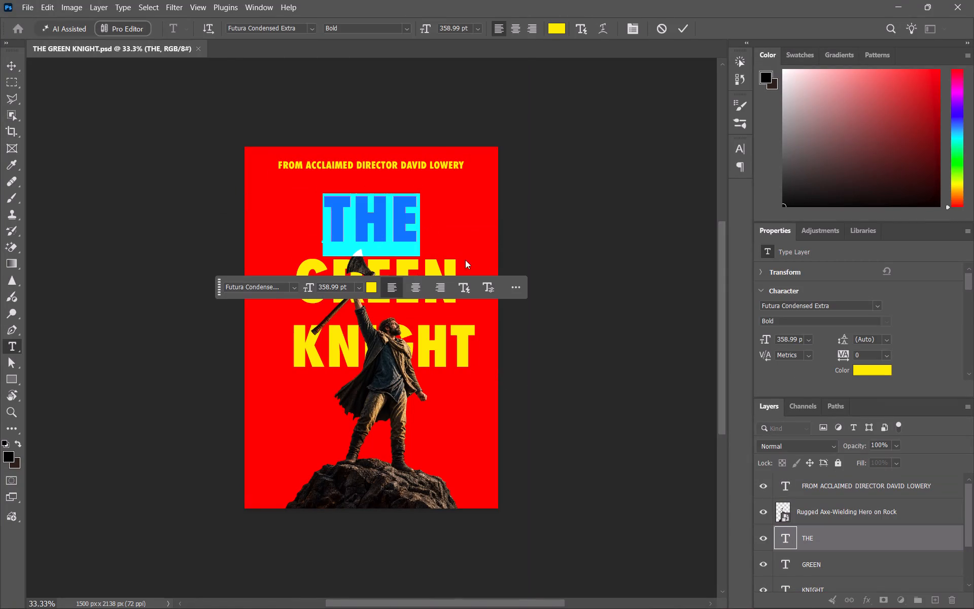
left_click(741, 148)
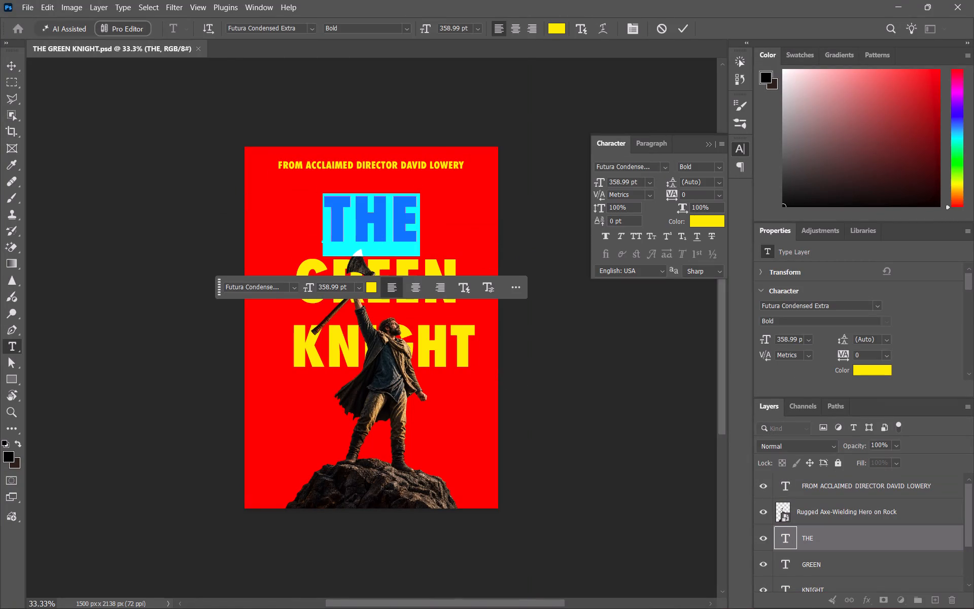
left_click(658, 169)
left_click(662, 167)
scroll(741, 370, "down", 20)
scroll(741, 370, "down", 6)
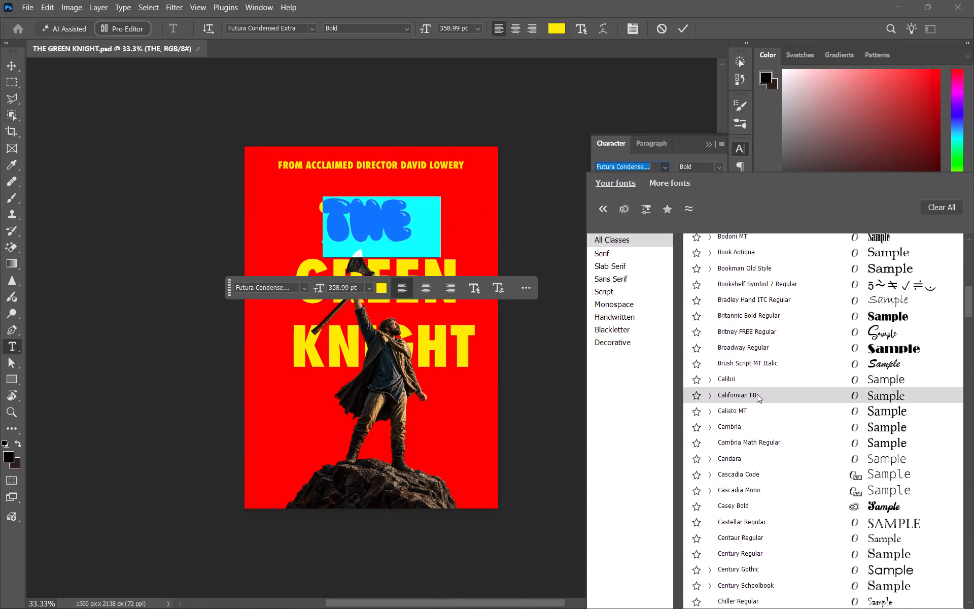
scroll(757, 394, "down", 14)
scroll(759, 419, "down", 20)
scroll(759, 419, "down", 10)
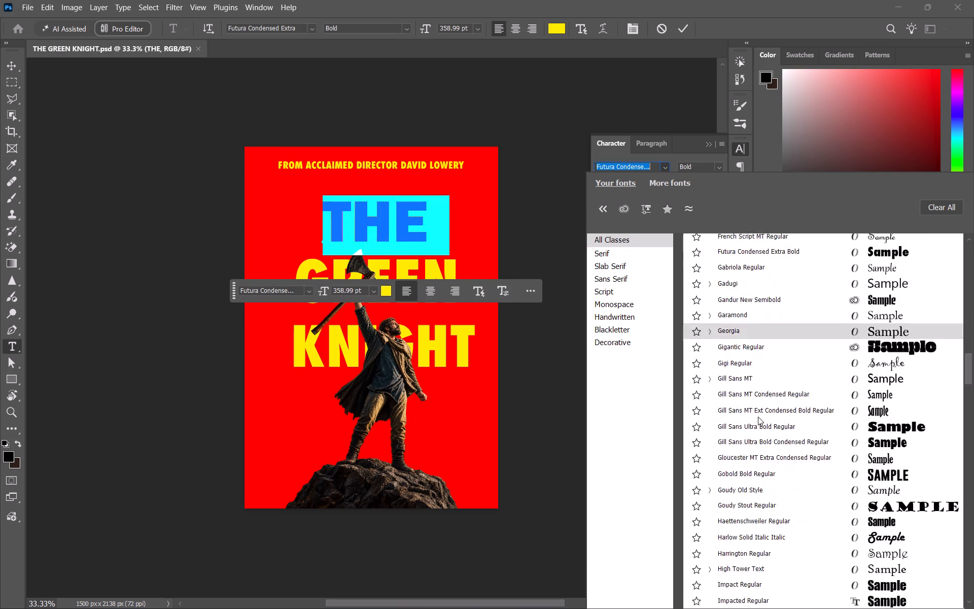
scroll(758, 417, "down", 11)
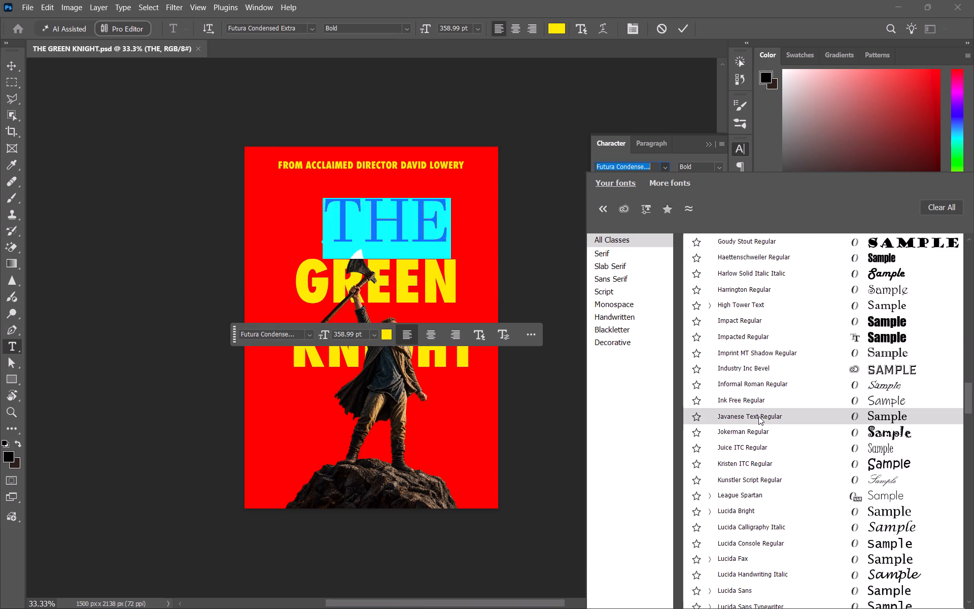
scroll(784, 414, "up", 7)
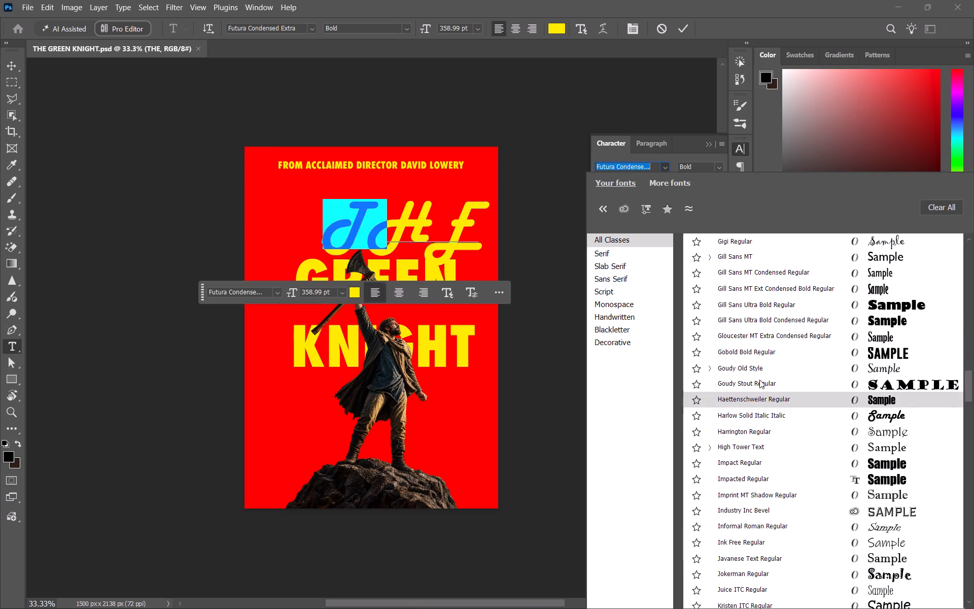
scroll(759, 286, "up", 2)
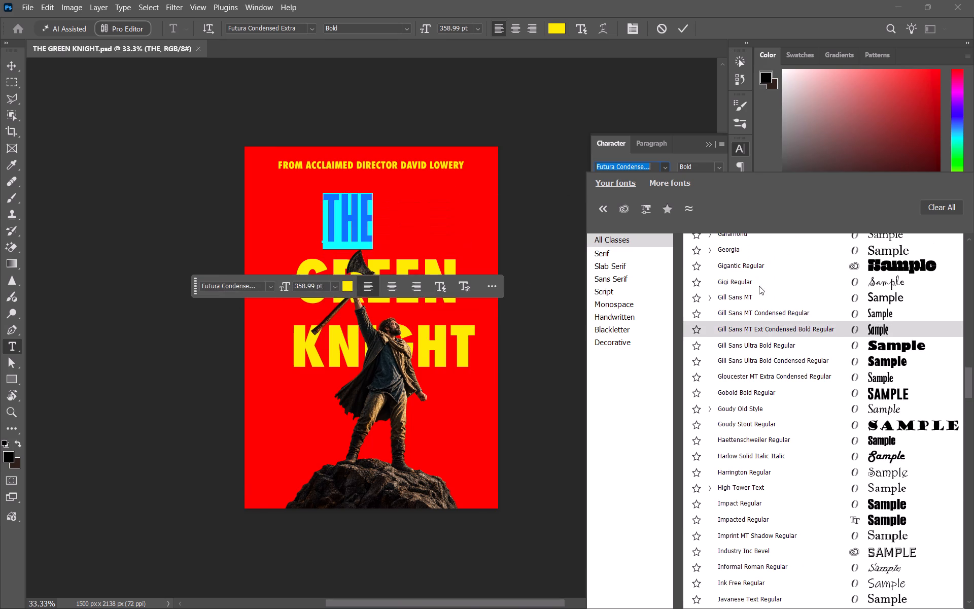
scroll(759, 291, "up", 7)
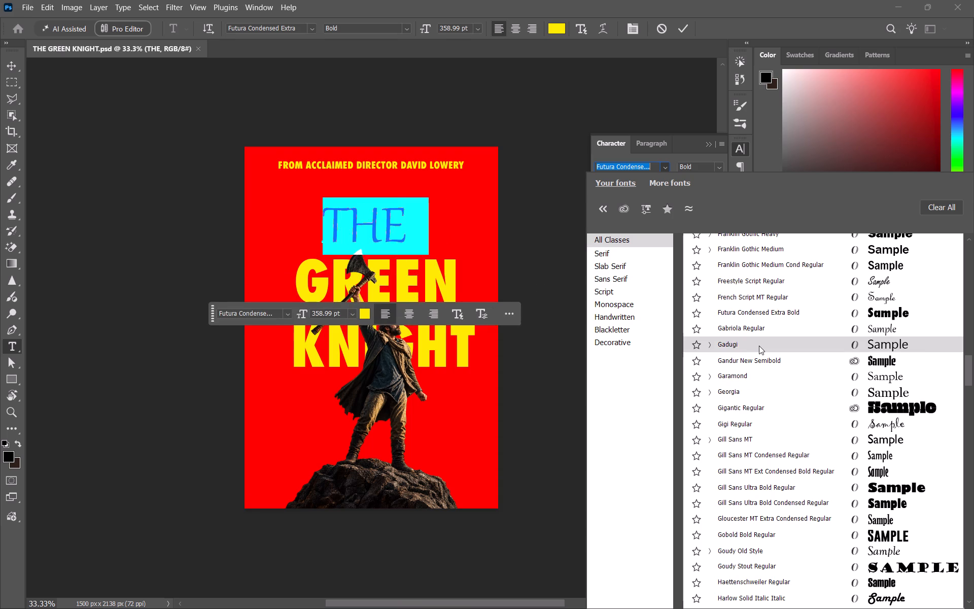
left_click(757, 359)
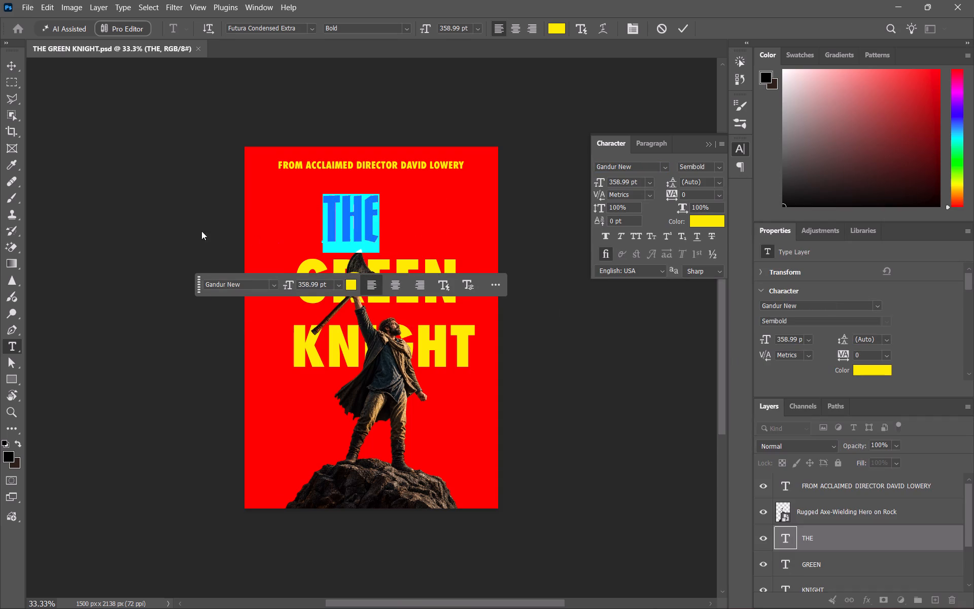
left_click(189, 229)
Enlarge THE to about 449 pt and center it horizontally on the poster, just below the director credit line.
left_click_drag(352, 221, 372, 224)
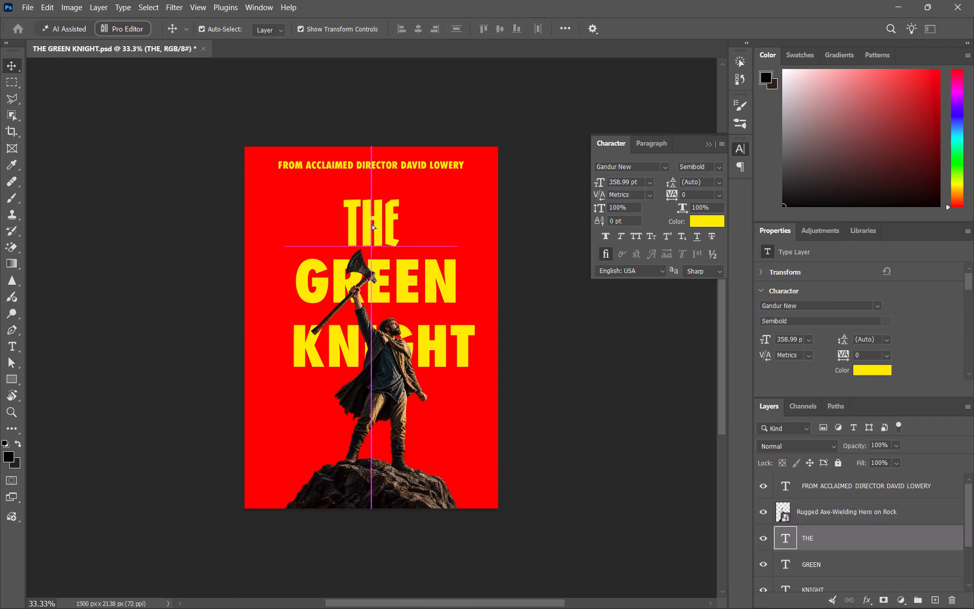
left_click_drag(399, 227, 413, 225)
left_click_drag(388, 227, 380, 227)
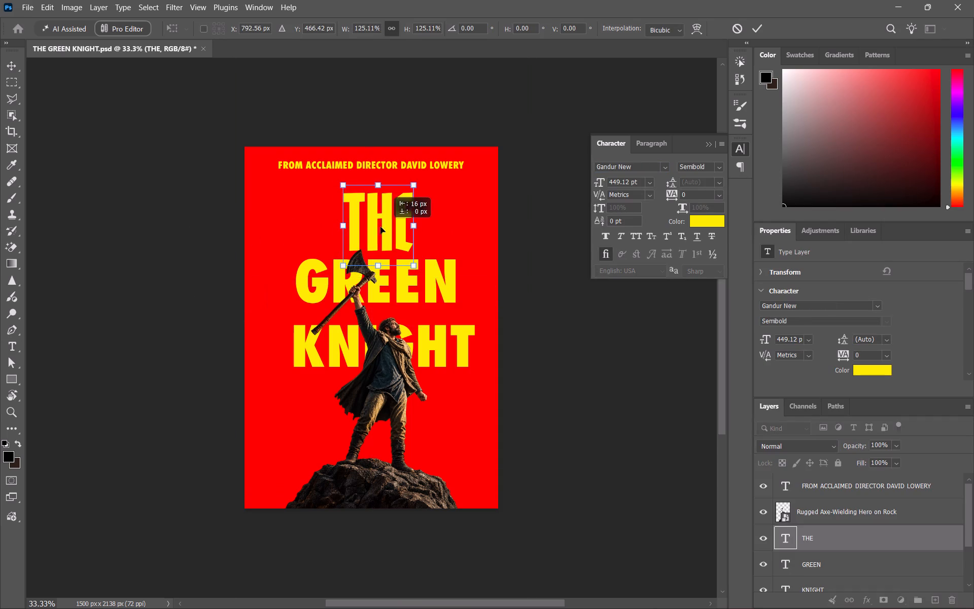
left_click_drag(380, 227, 379, 218)
left_click(513, 395)
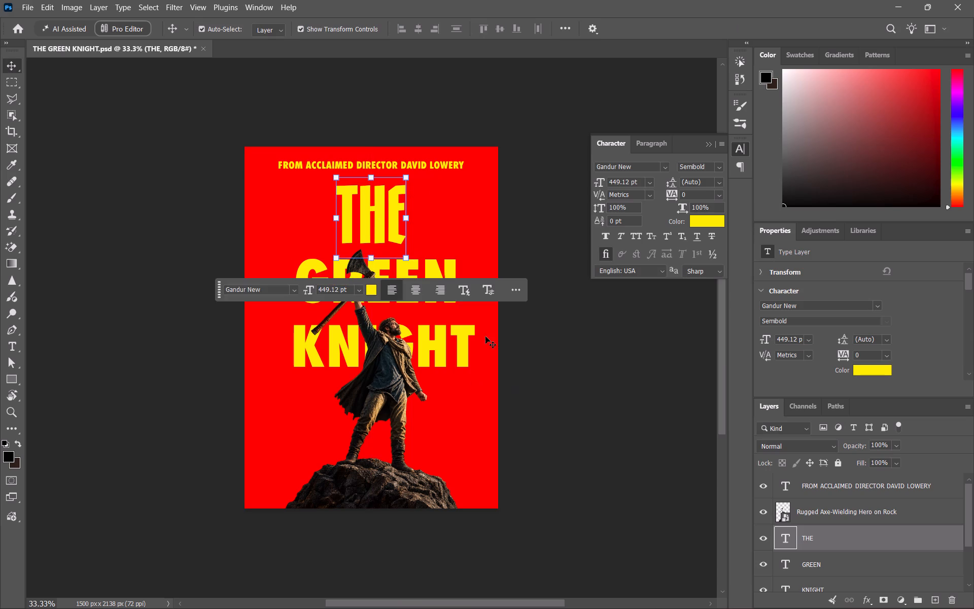
left_click(570, 373)
Change the title word GREEN to the Gandur New Semibold font with a tracking of 120.
double_click(443, 282)
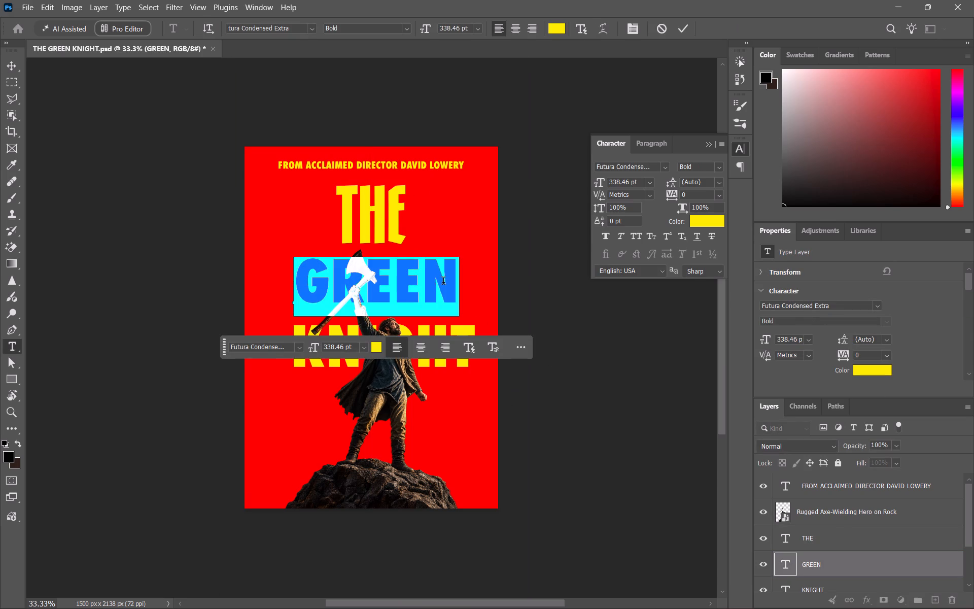
left_click(665, 165)
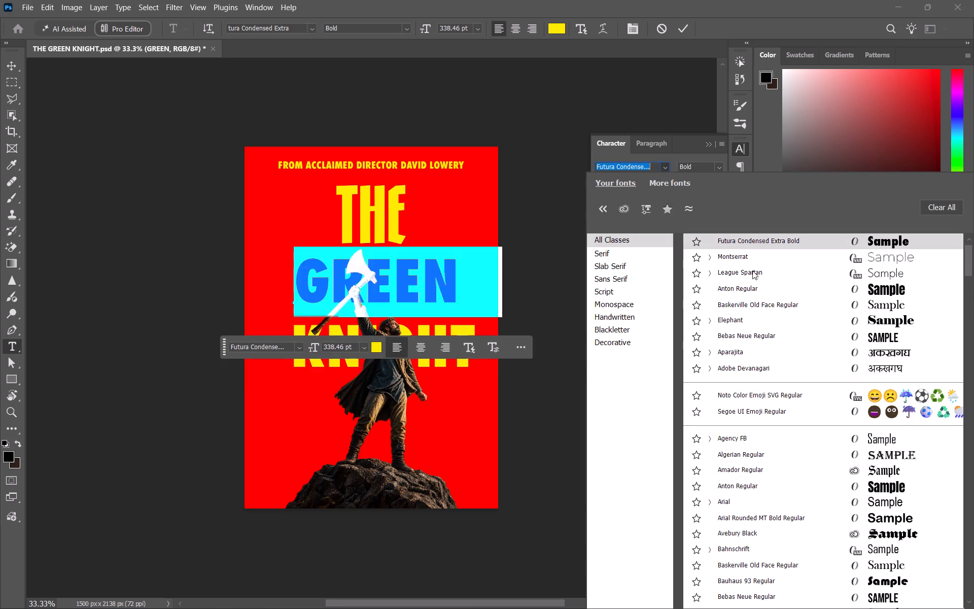
scroll(749, 367, "up", 6)
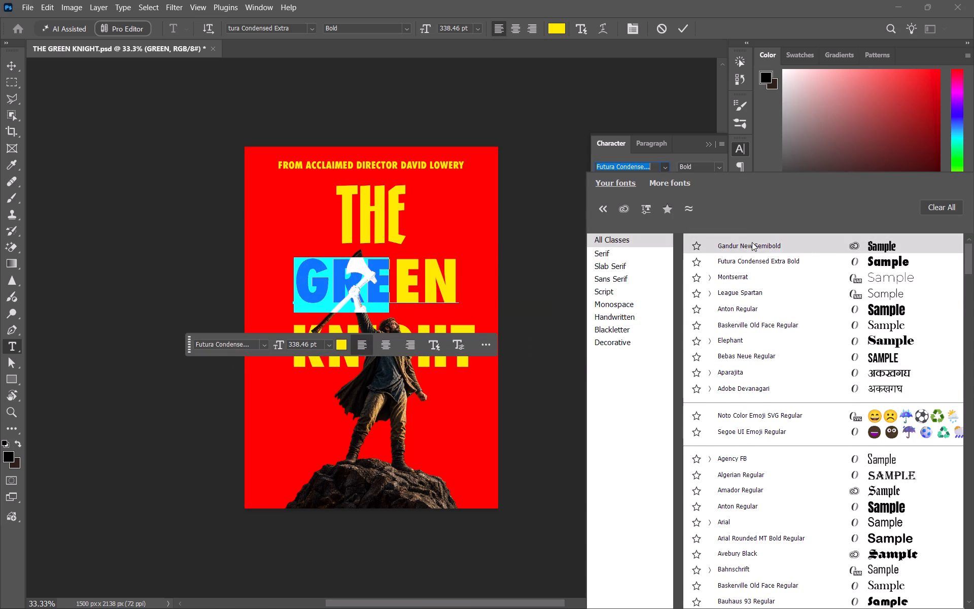
left_click(752, 243)
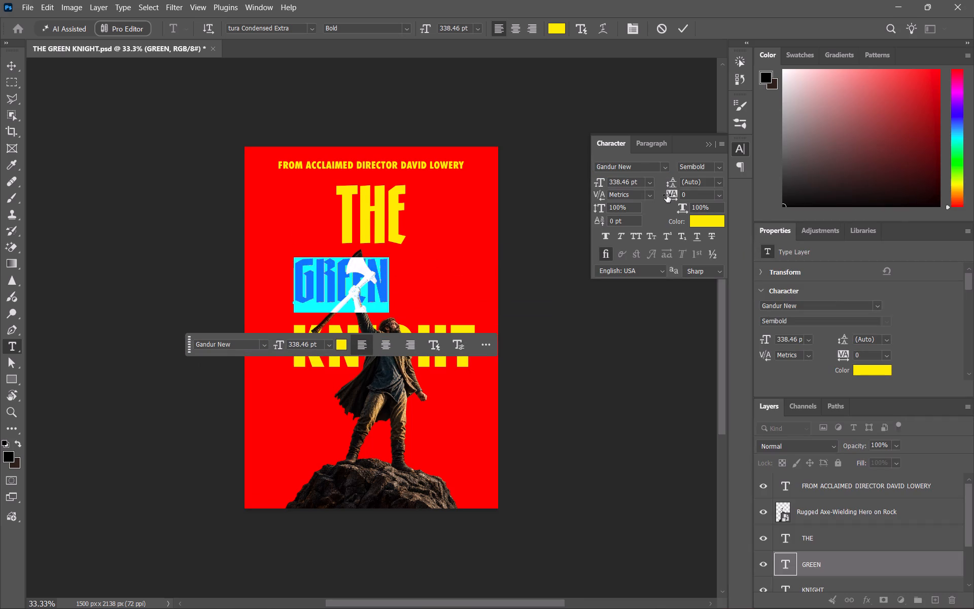
left_click_drag(669, 195, 665, 197)
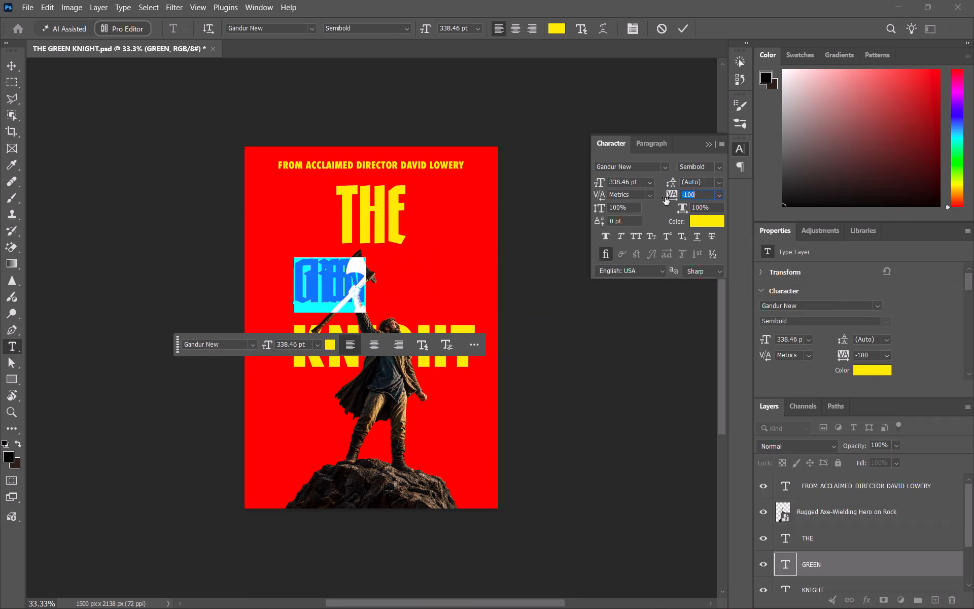
left_click_drag(665, 197, 671, 200)
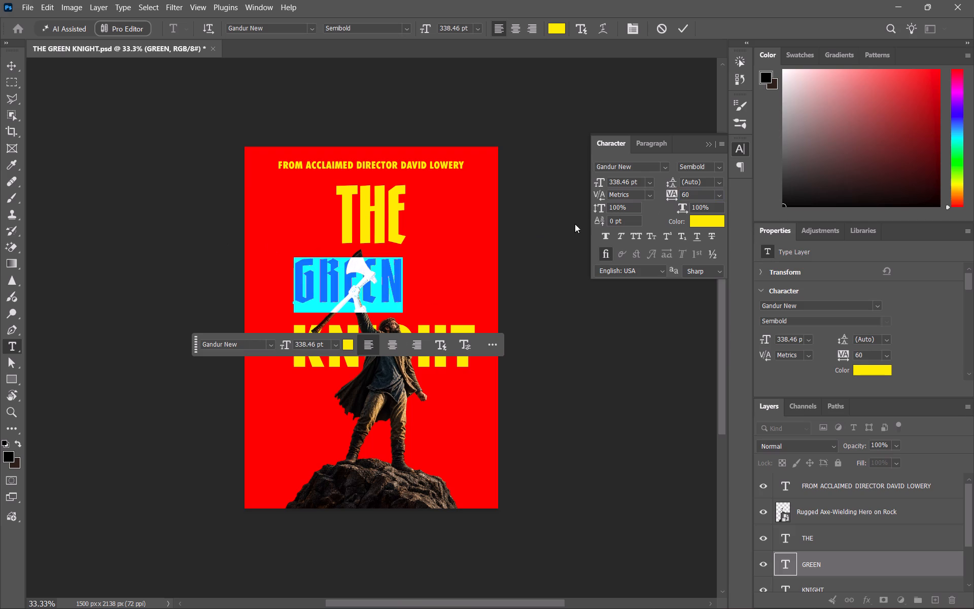
left_click(669, 197)
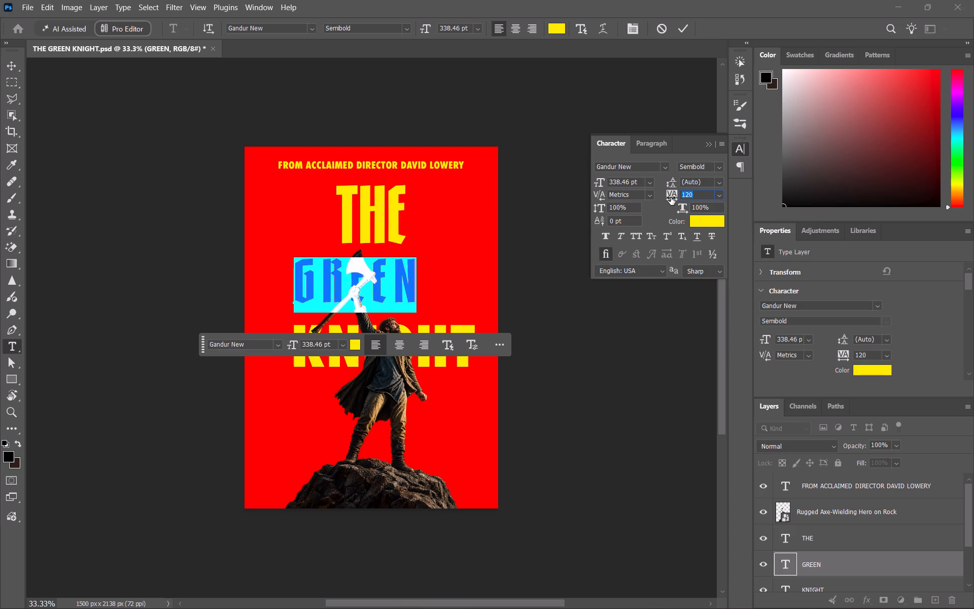
Set the tracking of the title word THE to 120.
double_click(382, 209)
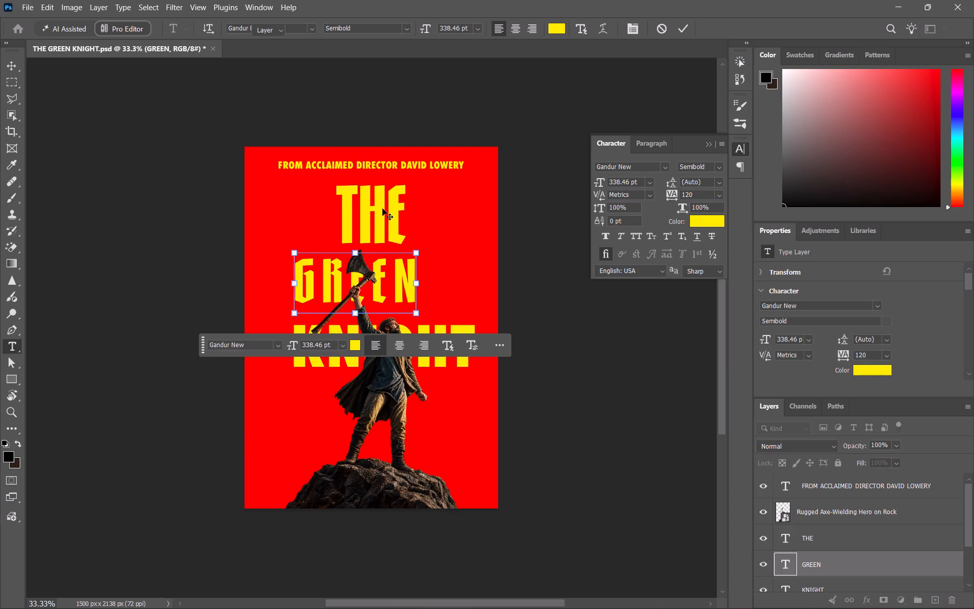
left_click_drag(666, 196, 674, 196)
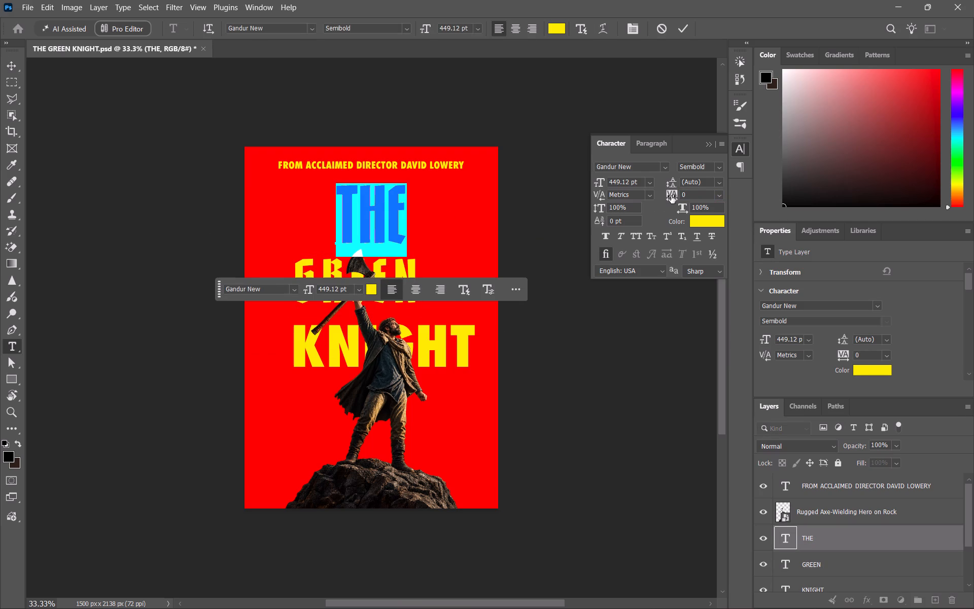
left_click(671, 196)
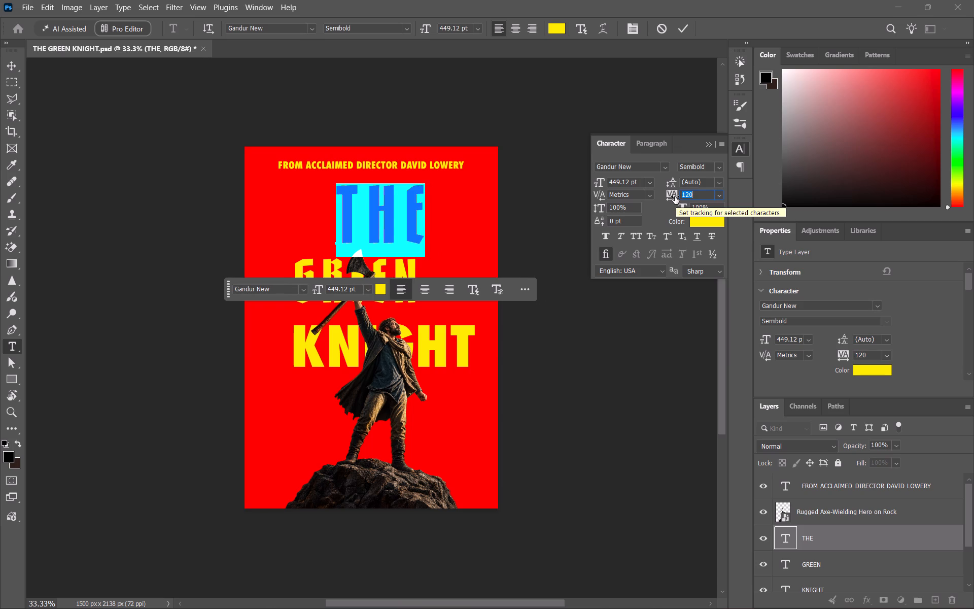
left_click(569, 204)
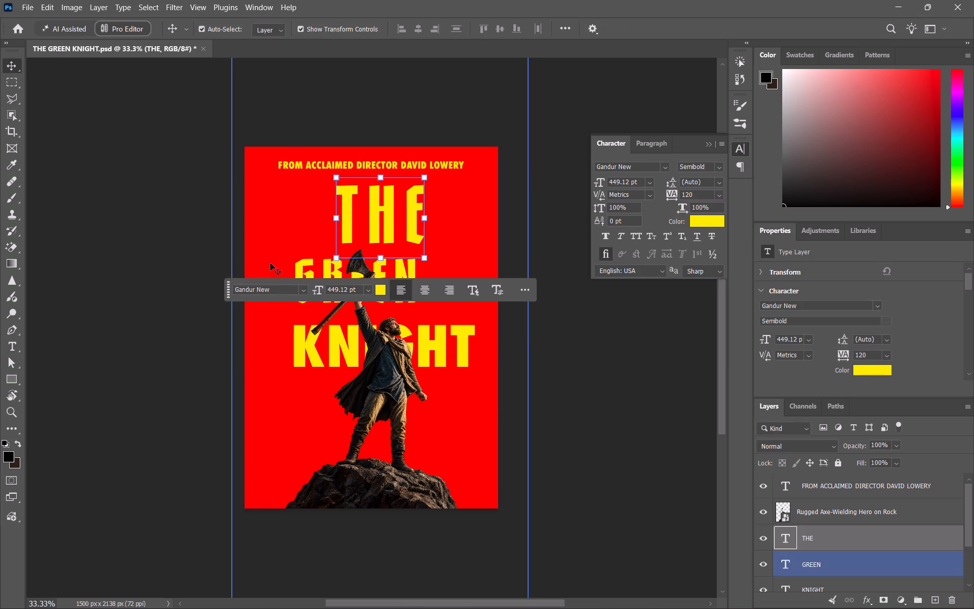
Move GREEN up close beneath THE, enlarge it to about 406 pt and align its center with THE.
left_click_drag(302, 264, 326, 260)
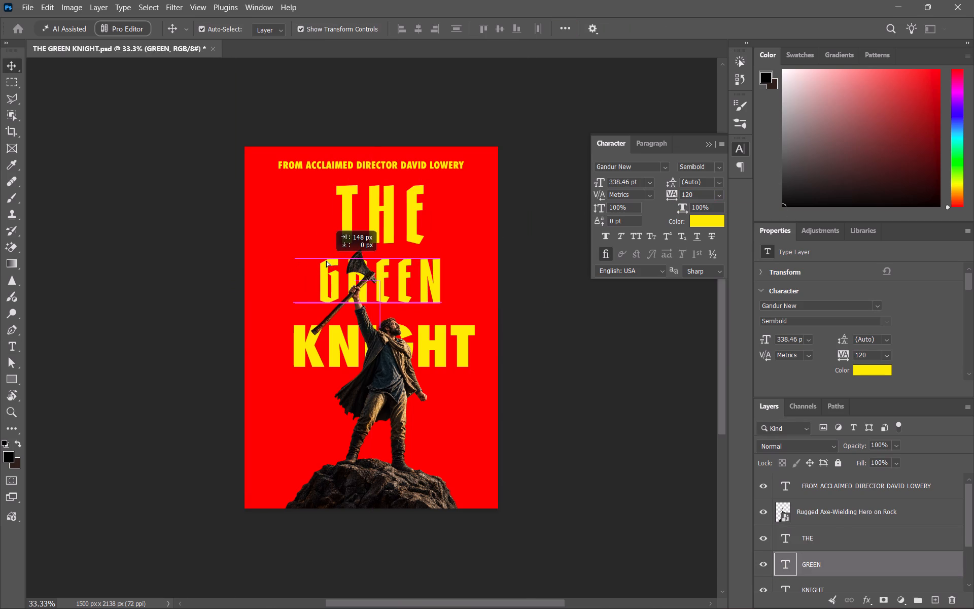
left_click_drag(326, 260, 325, 257)
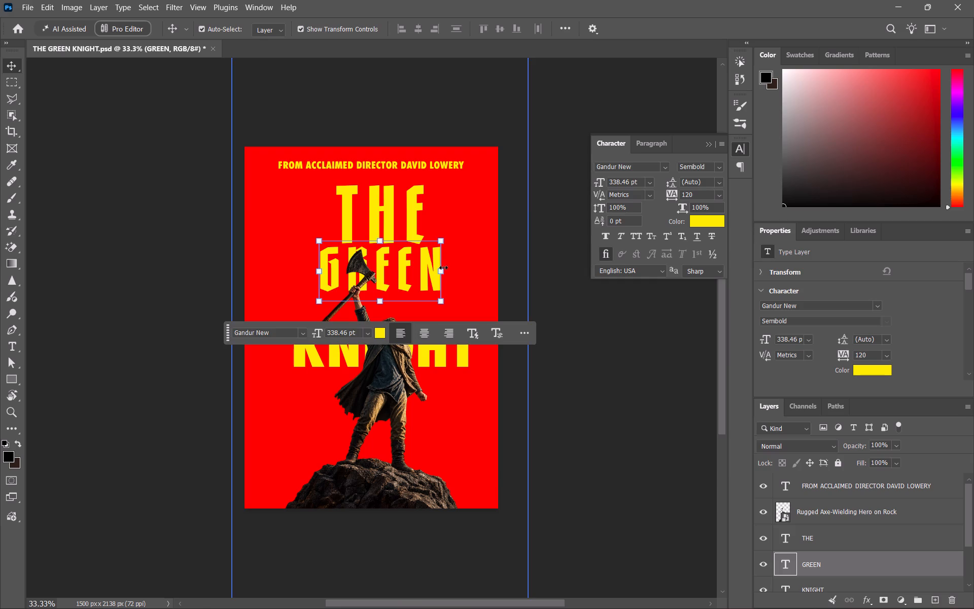
left_click_drag(443, 267, 458, 268)
left_click_drag(408, 268, 398, 273)
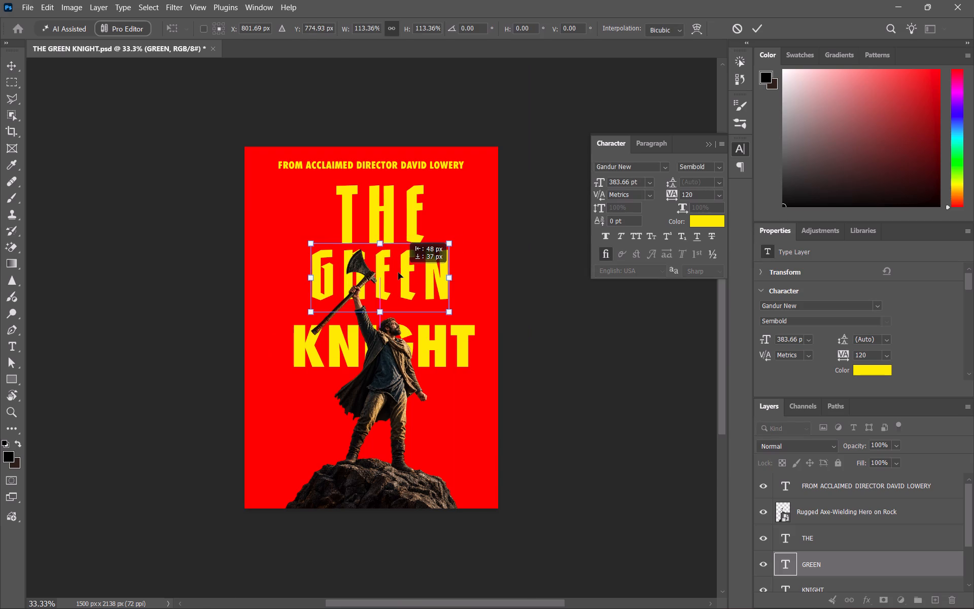
left_click_drag(398, 273, 400, 272)
left_click_drag(451, 273, 462, 274)
left_click_drag(418, 273, 414, 273)
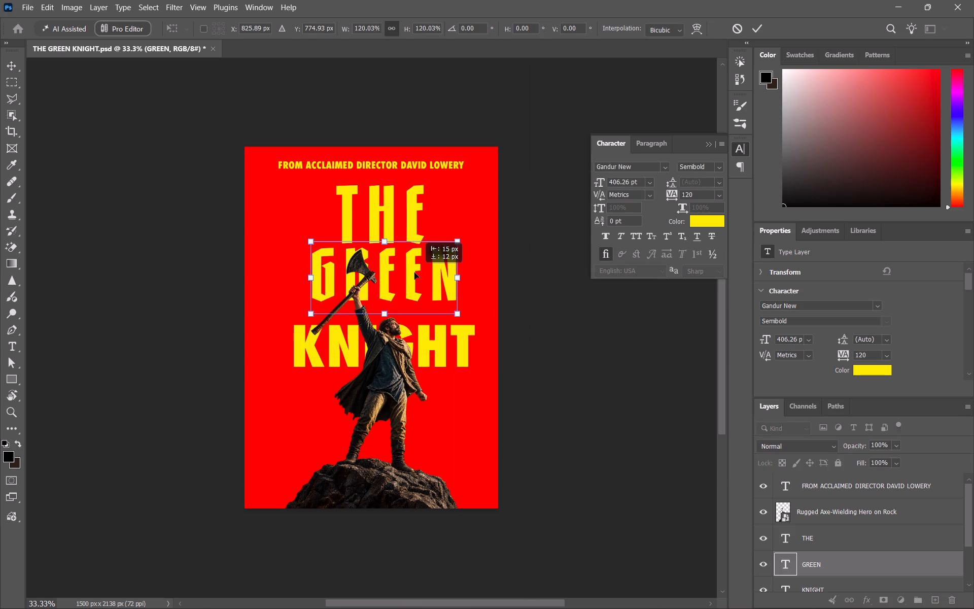
left_click_drag(414, 273, 412, 273)
left_click(89, 375)
left_click(125, 473)
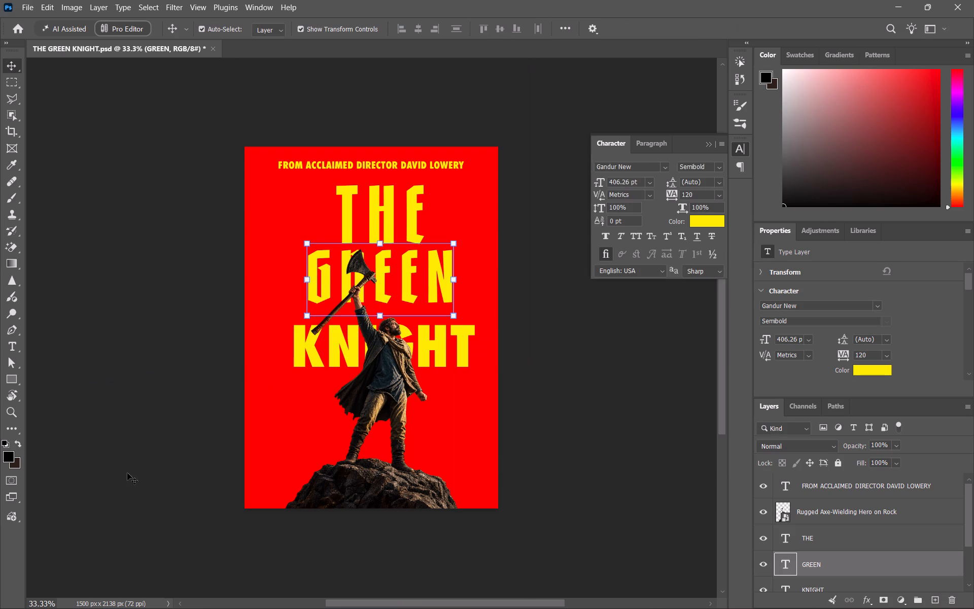
Change the title word KNIGHT to the Gandur New Semibold font with a tracking of 160.
double_click(335, 343)
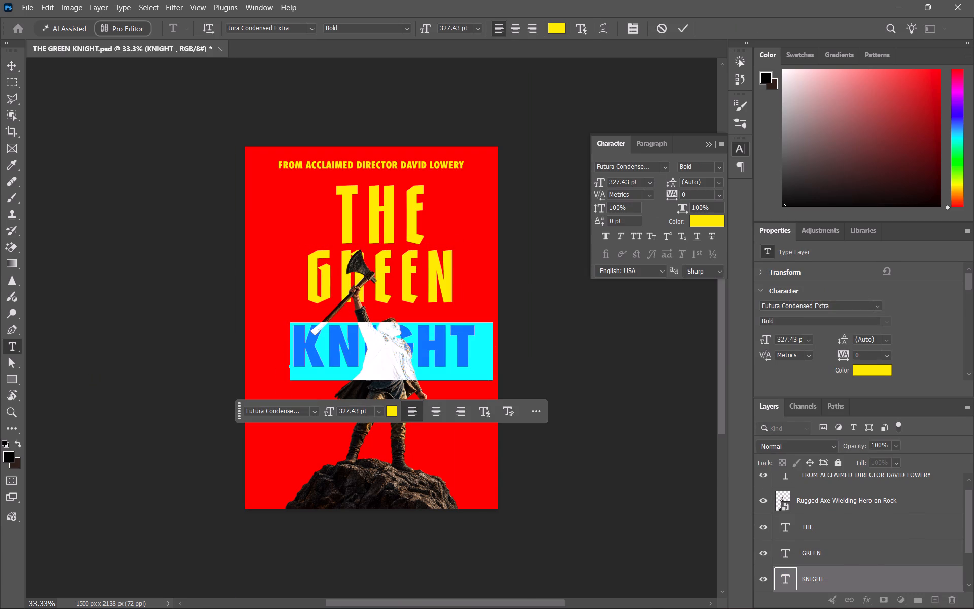
double_click(659, 170)
left_click(724, 250)
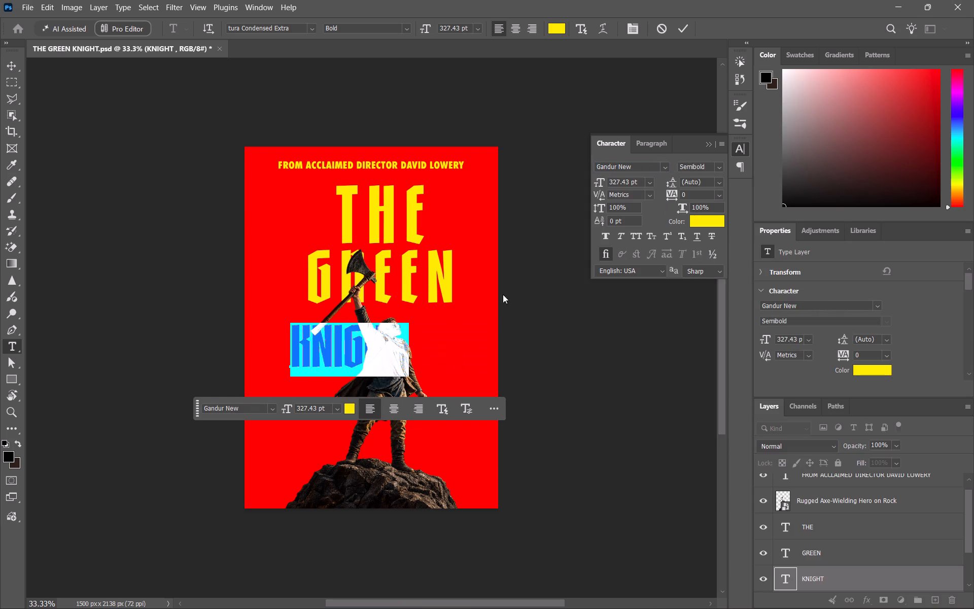
left_click_drag(672, 194, 676, 207)
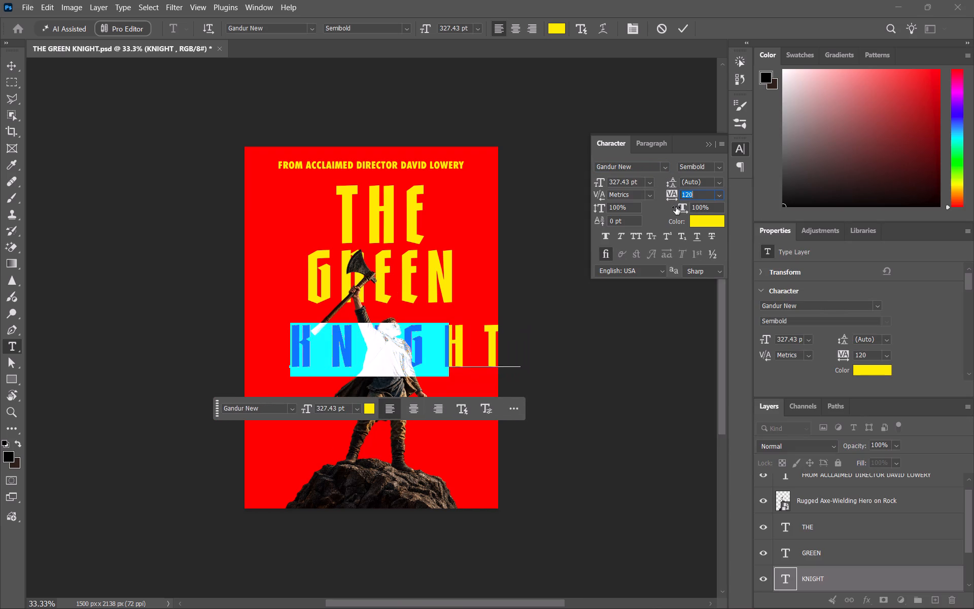
left_click_drag(676, 207, 677, 207)
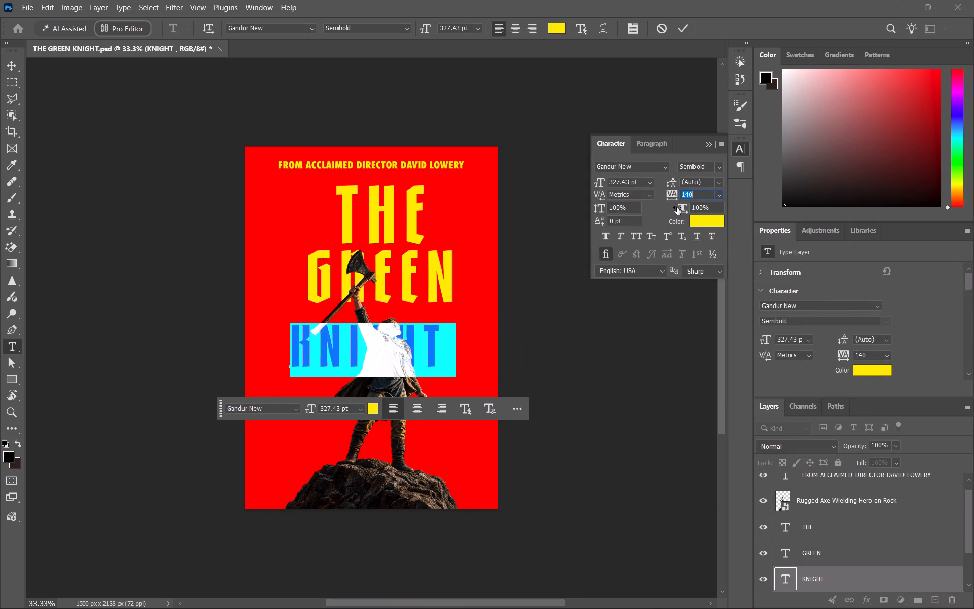
left_click_drag(677, 207, 677, 207)
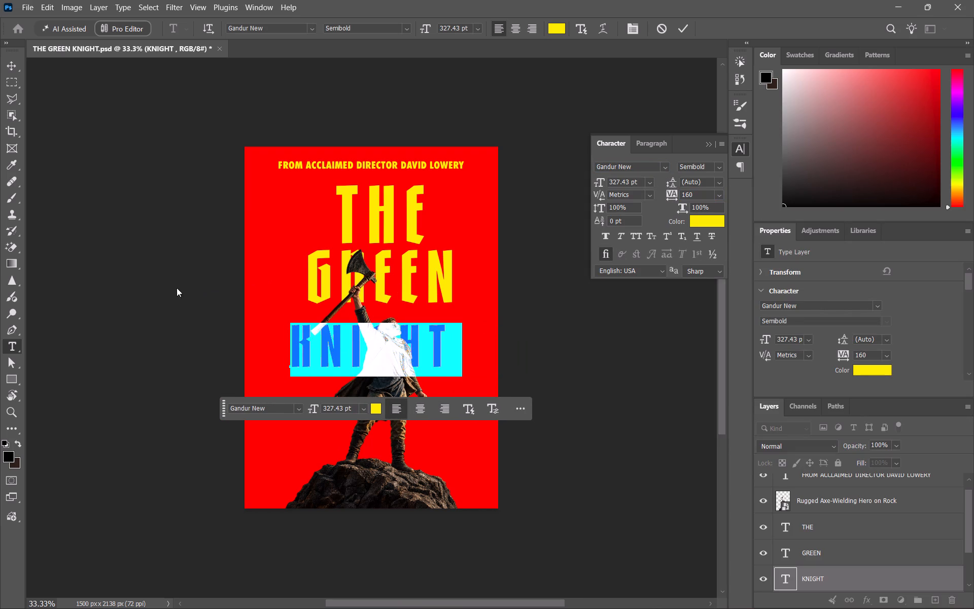
left_click(177, 288)
Enlarge the title word KNIGHT to about 349 pt and center it beneath GREEN.
left_click_drag(338, 343, 354, 338)
left_click_drag(478, 340, 490, 340)
left_click(436, 346)
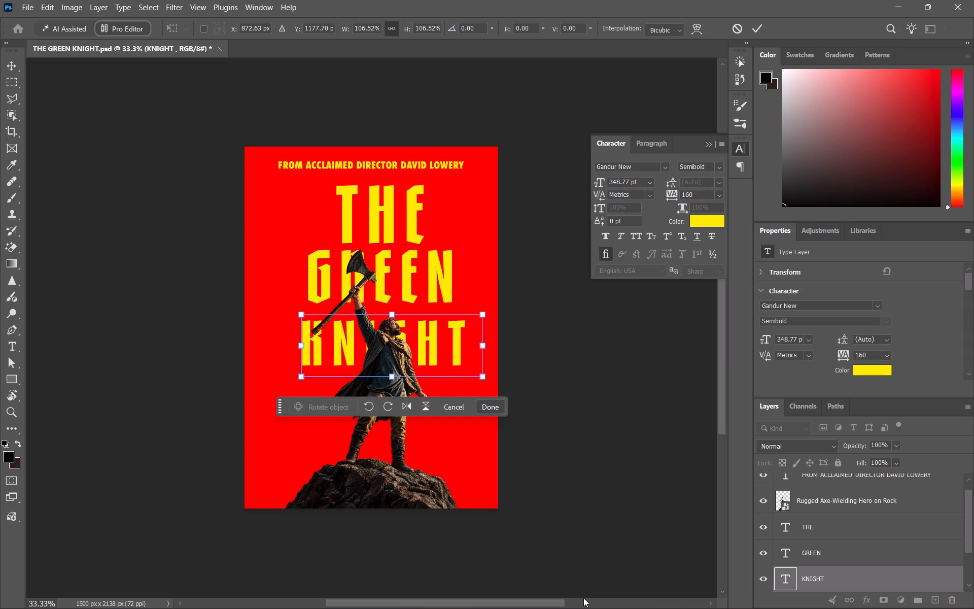
left_click_drag(432, 351, 430, 357)
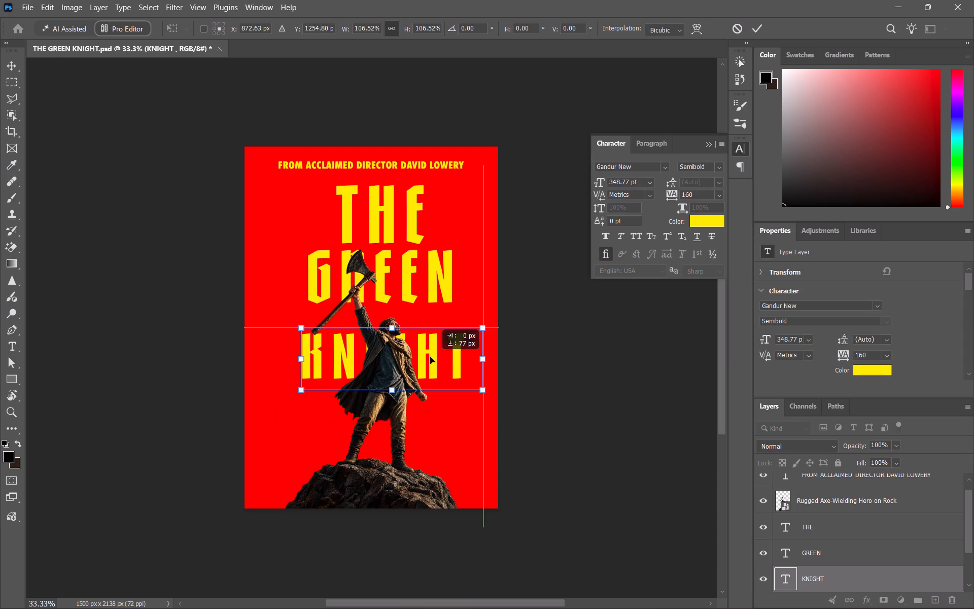
left_click_drag(430, 357, 424, 358)
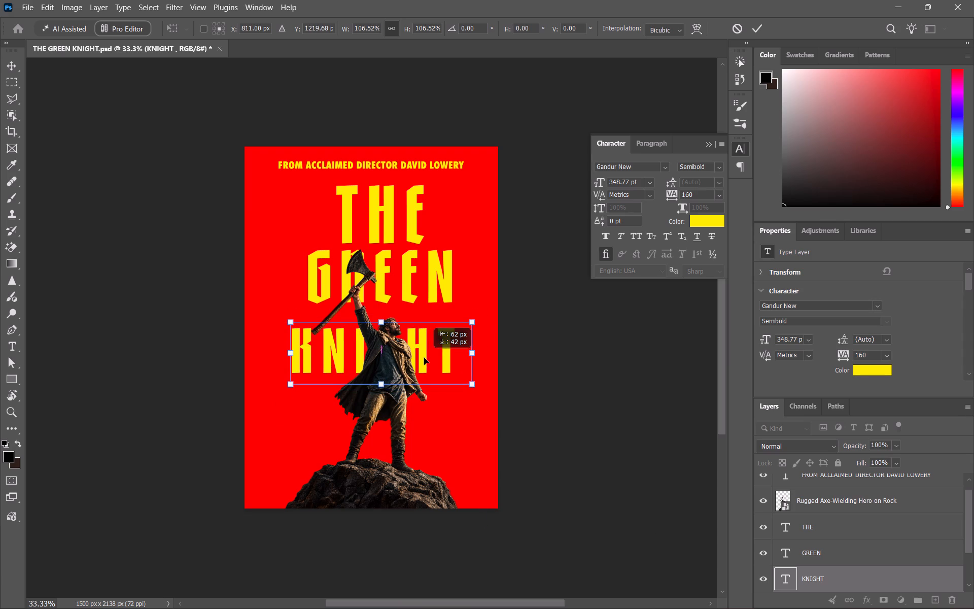
left_click_drag(424, 358, 430, 355)
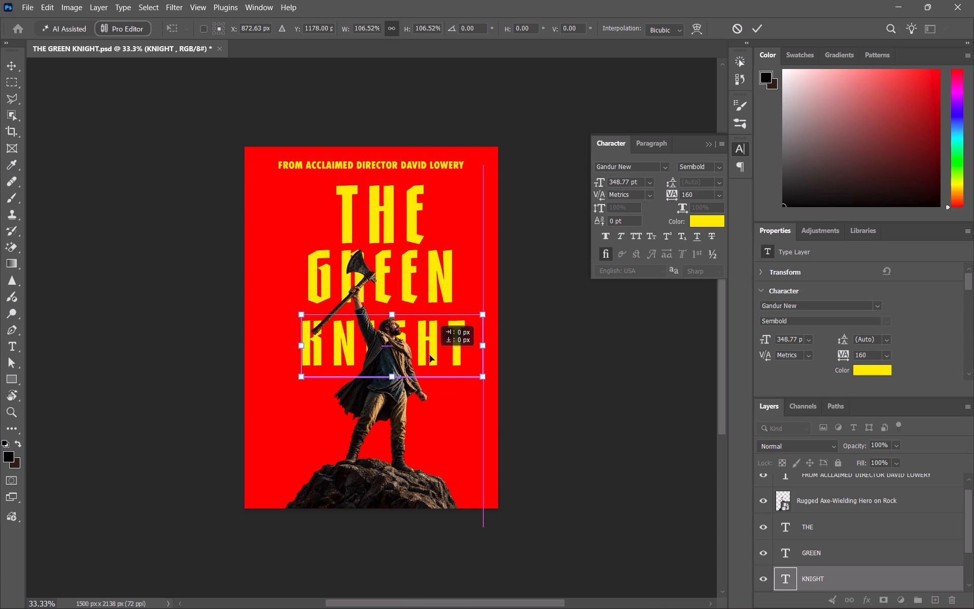
left_click_drag(430, 355, 419, 352)
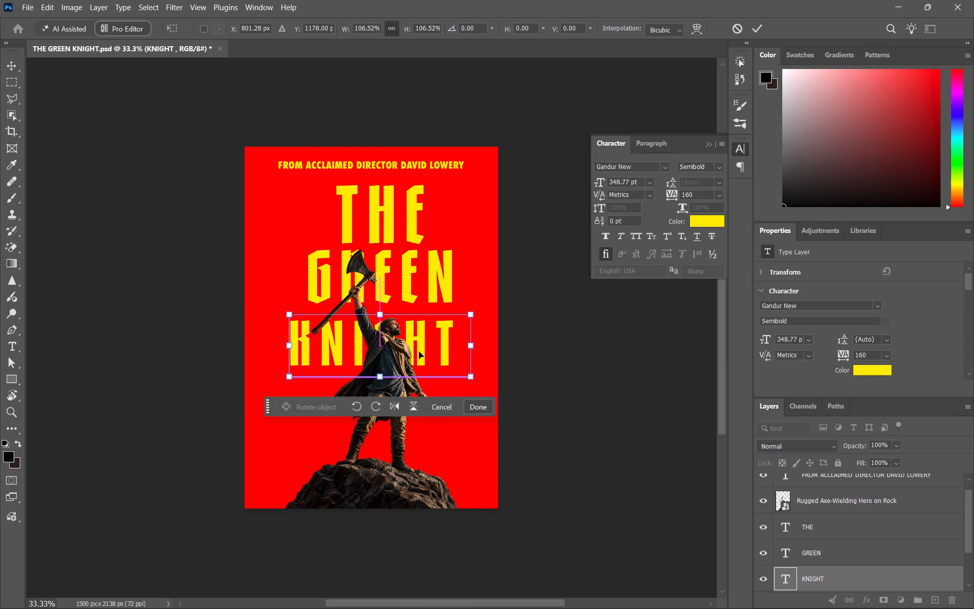
scroll(556, 352, "up", 12)
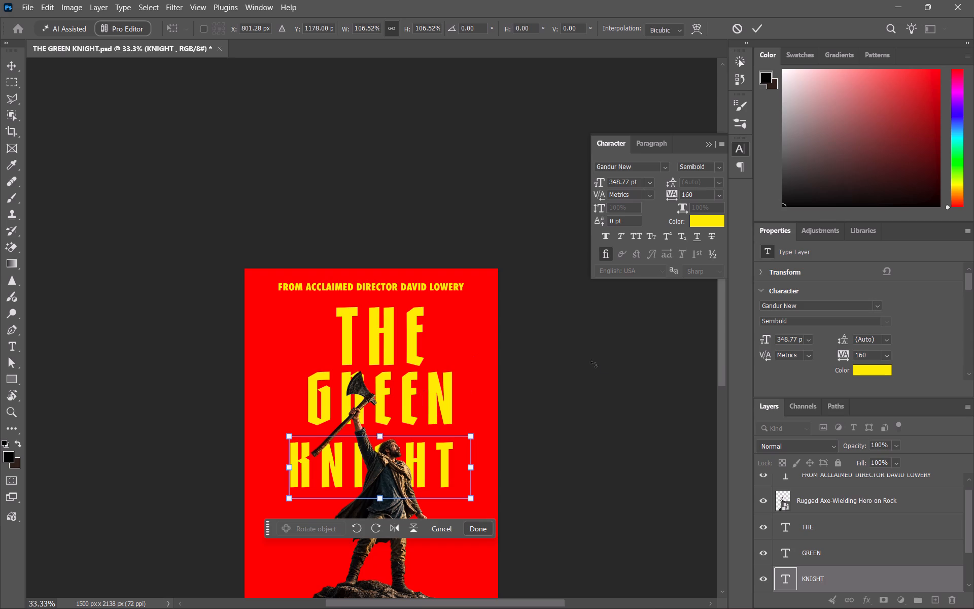
left_click(604, 363)
left_click(150, 245)
Reposition THE, GREEN and KNIGHT slightly lower on the poster, balancing the vertical gaps between the tagline and the three title words.
left_click_drag(377, 328, 377, 330)
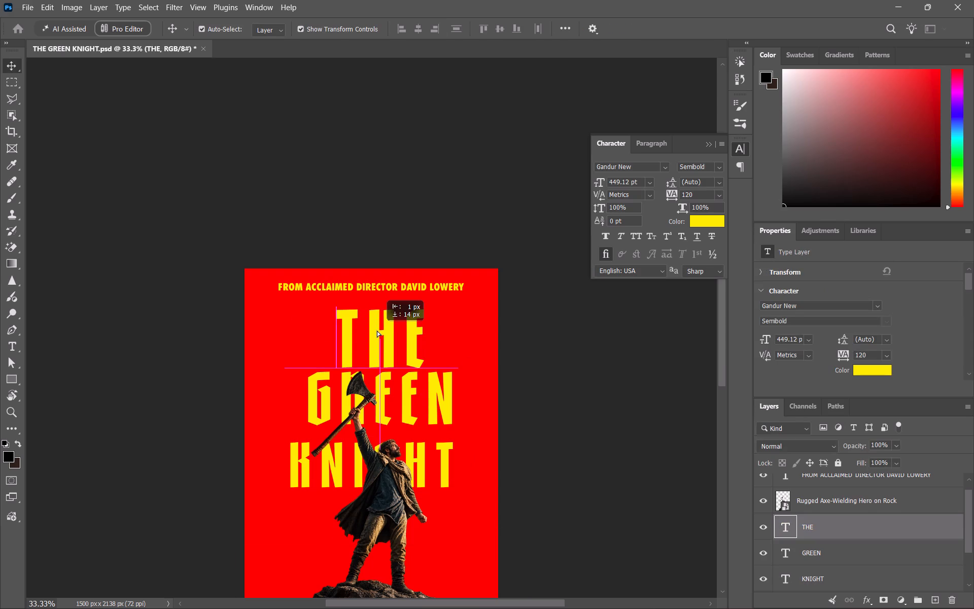
left_click_drag(377, 330, 376, 321)
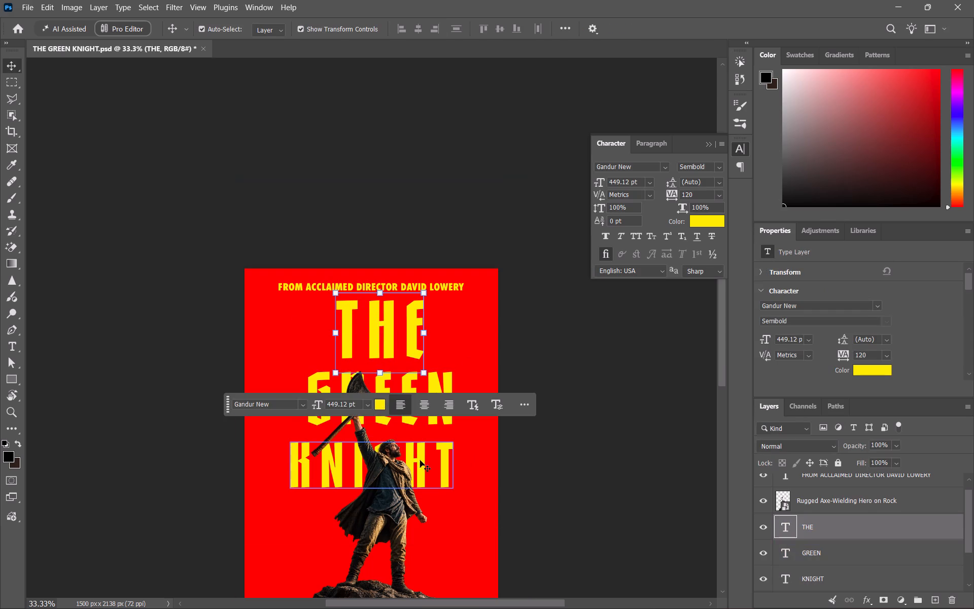
left_click_drag(420, 460, 421, 456)
left_click(575, 393)
scroll(575, 393, "down", 11)
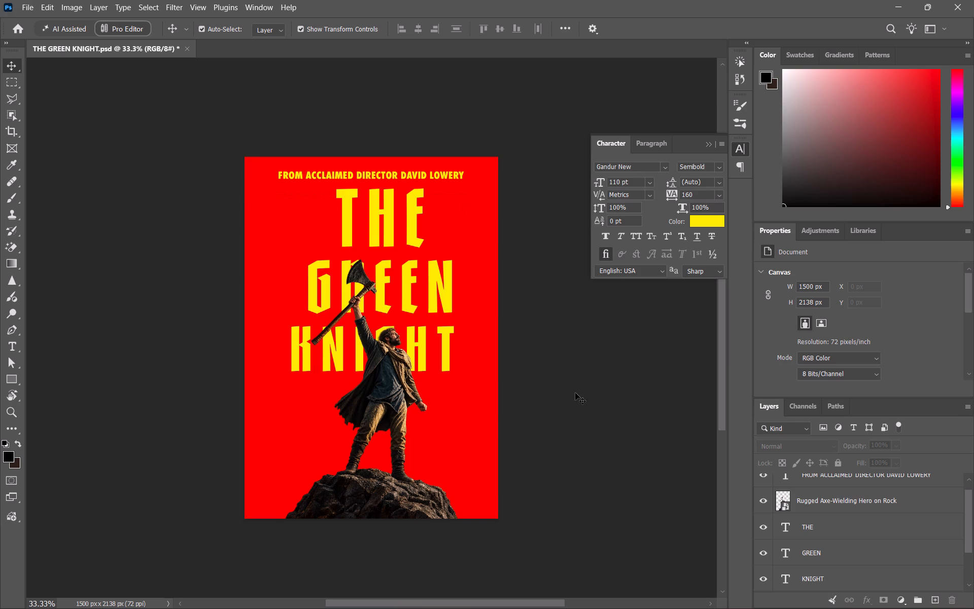
left_click_drag(435, 356, 438, 368)
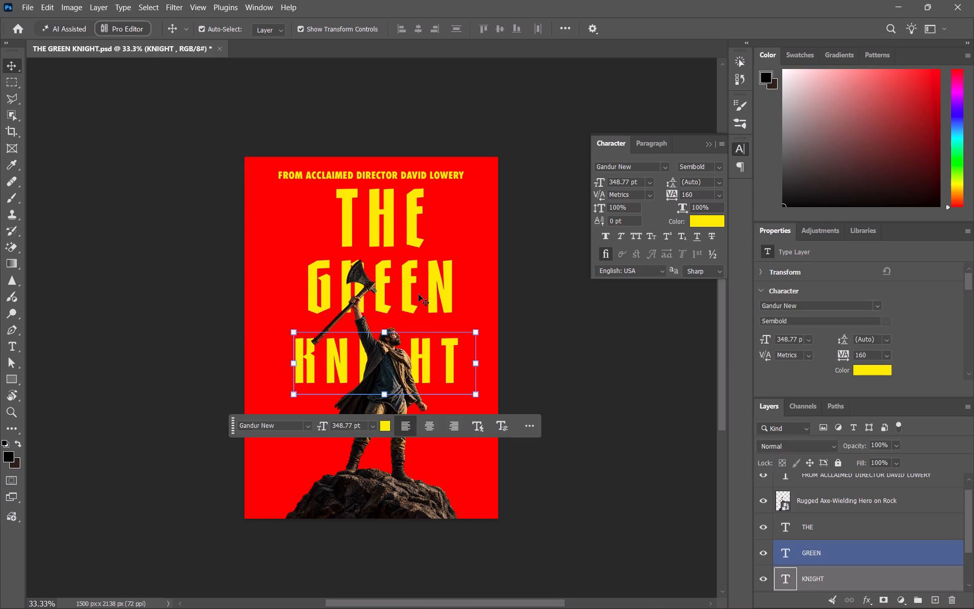
left_click_drag(419, 285, 420, 294)
left_click_drag(394, 219, 394, 228)
Nudge the FROM ACCLAIMED DIRECTOR DAVID LOWERY tagline slightly down toward THE and shift it slightly right to center it over the title.
left_click(409, 174)
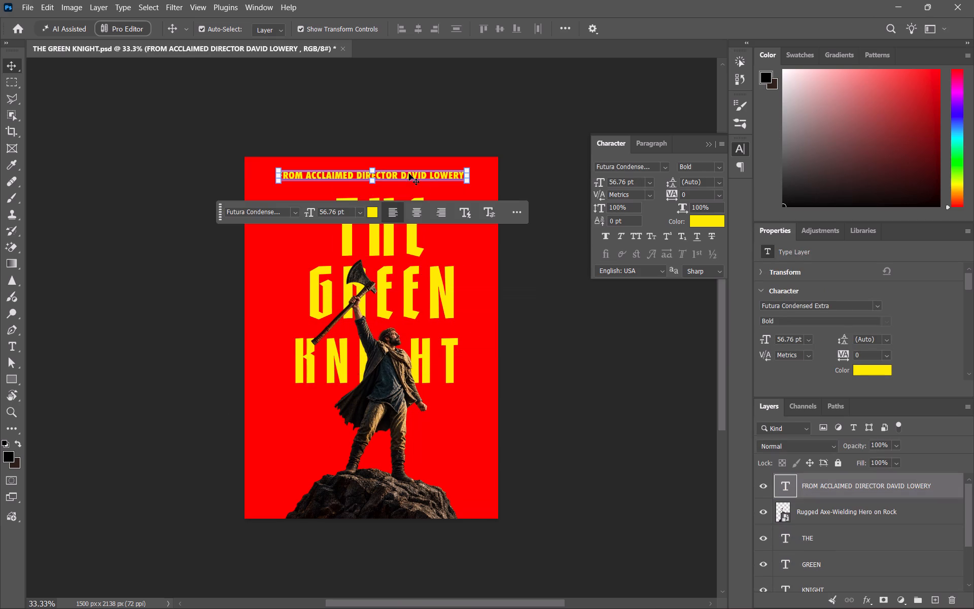
key("Down")
key("Down")
key("Down")
key("Down")
key("Down")
key("Down")
key("Down")
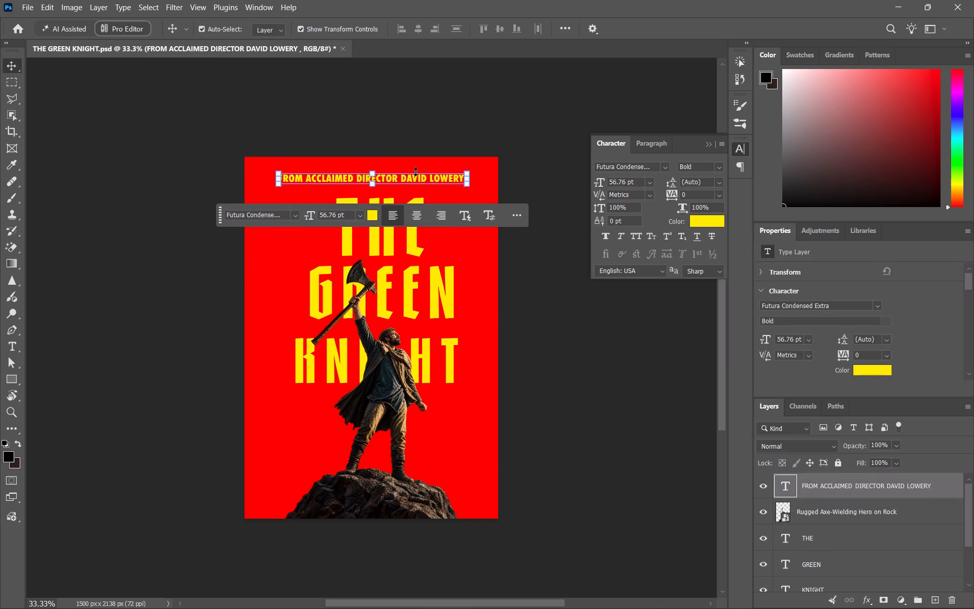
left_click(478, 121)
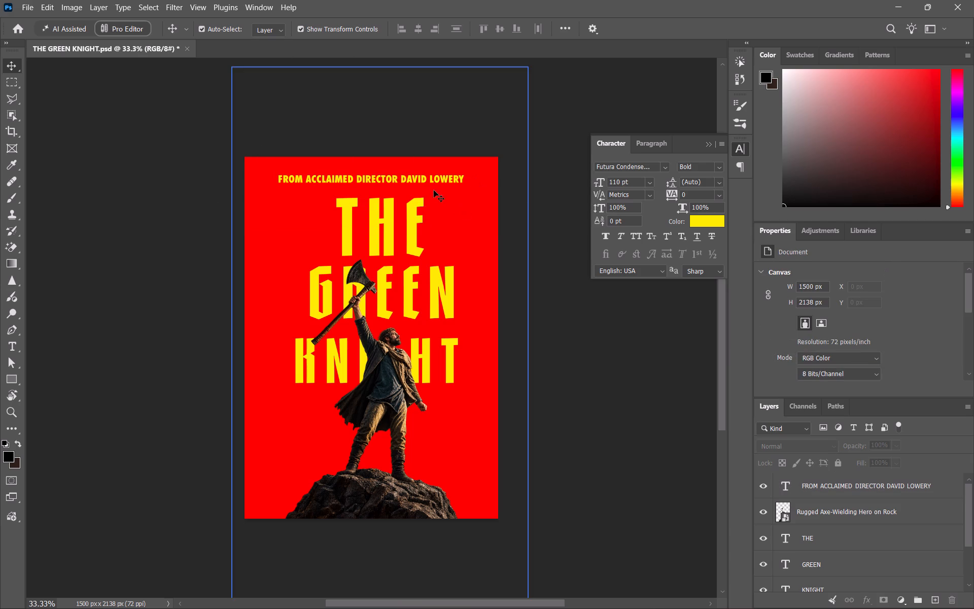
left_click_drag(414, 178, 420, 179)
left_click(436, 117)
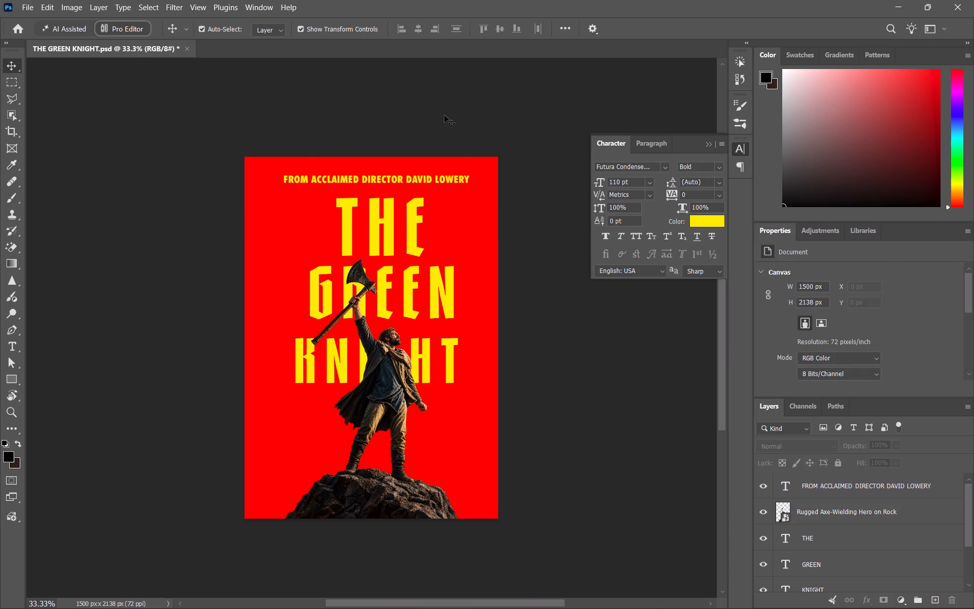
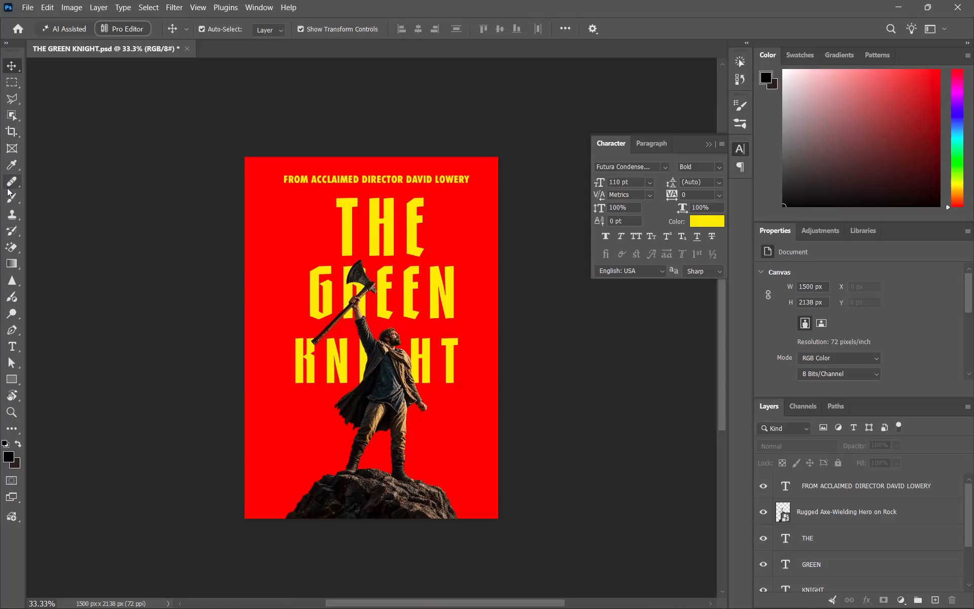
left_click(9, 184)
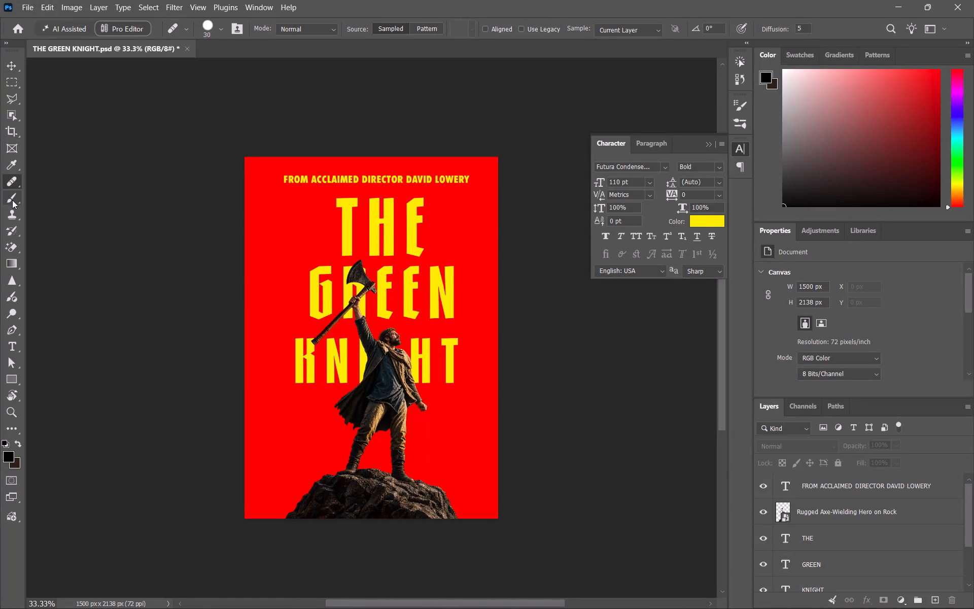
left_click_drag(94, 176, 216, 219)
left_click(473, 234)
Delete the white pixel layer, Layer 0, beneath the red background shape.
scroll(883, 493, "down", 5)
left_click(807, 583)
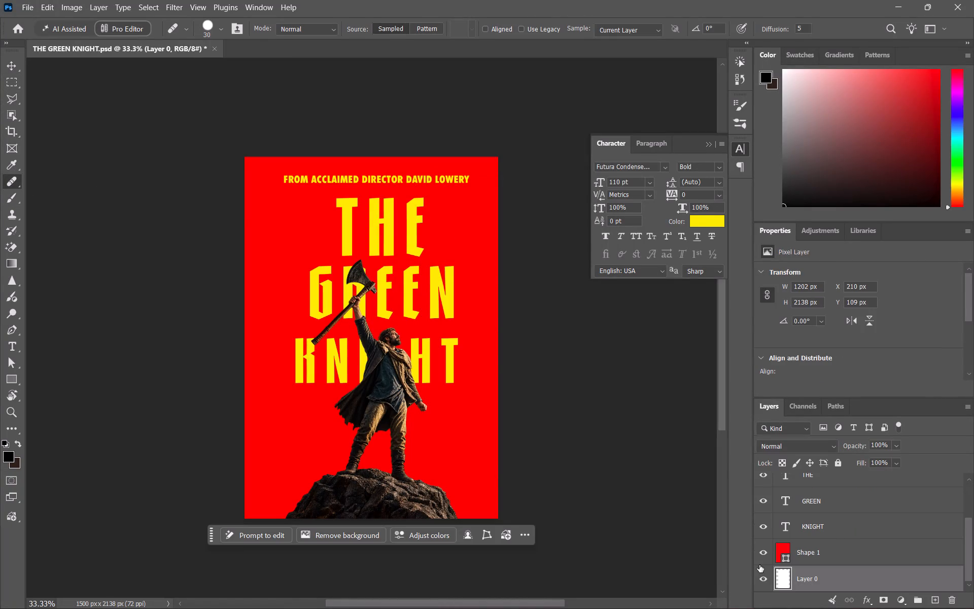
key("Delete")
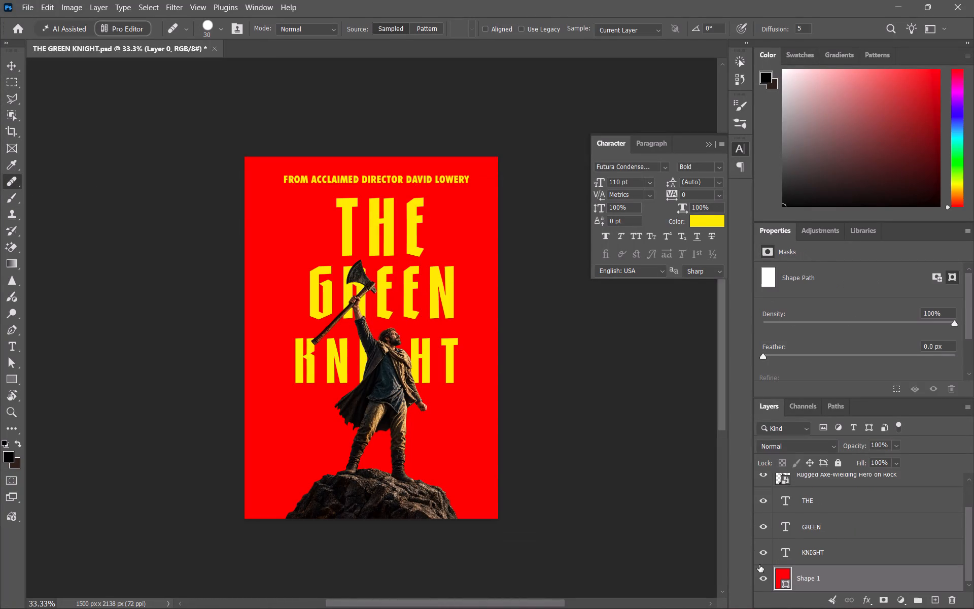
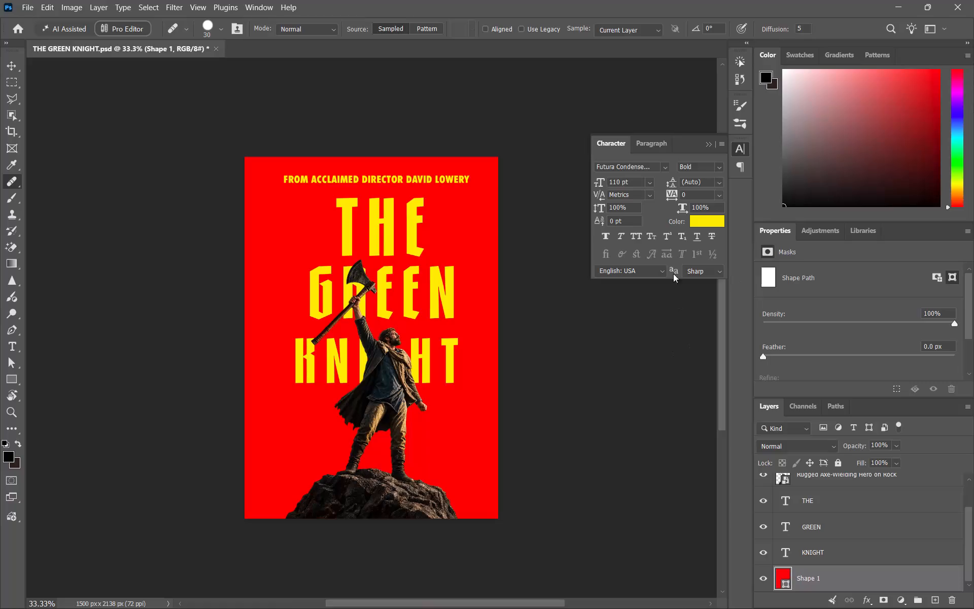
Switch to the Move tool, deselect all layers and save the poster document.
left_click(601, 375)
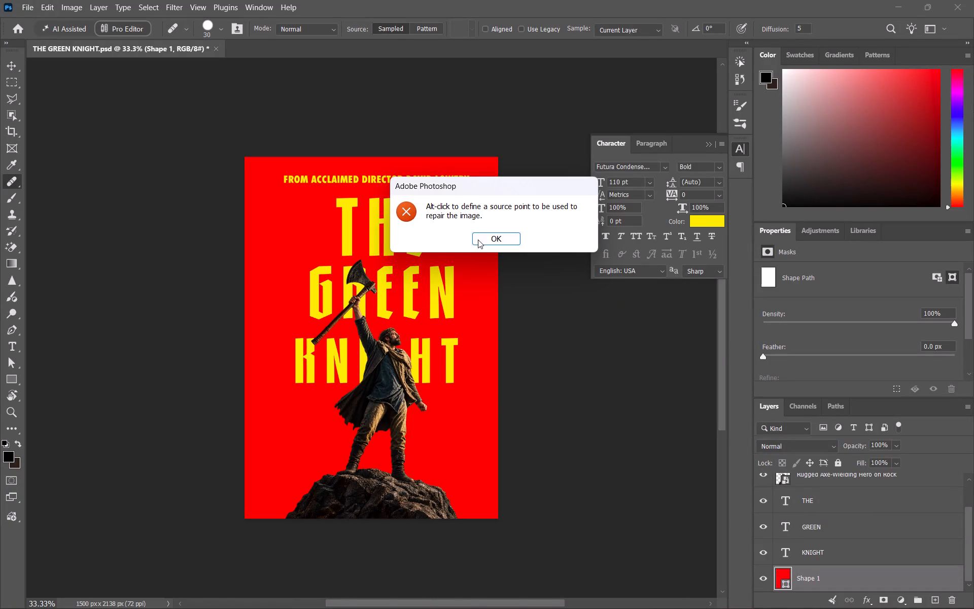
left_click(485, 240)
key("v")
left_click(634, 343)
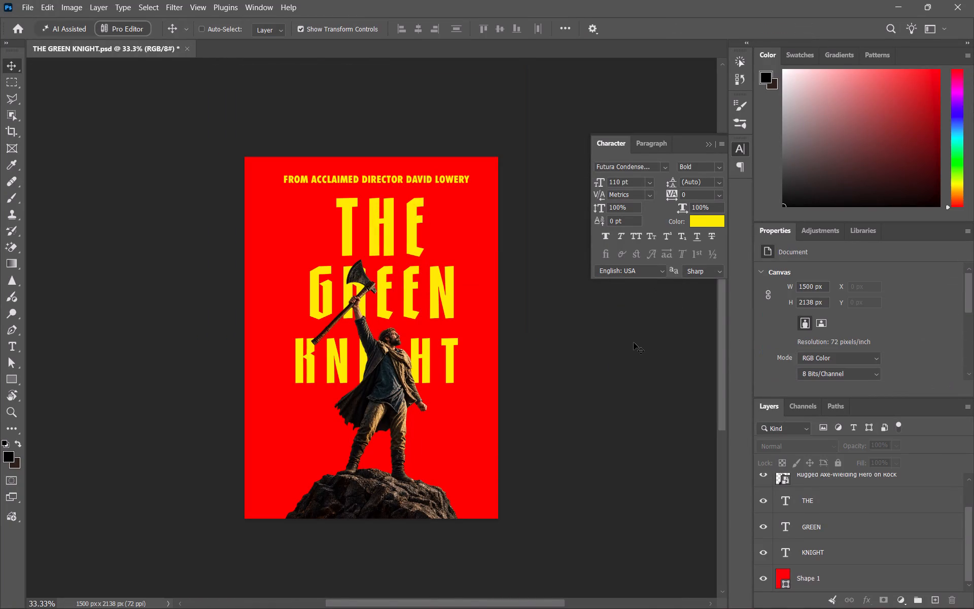
key("ctrl+s")
left_click(650, 341)
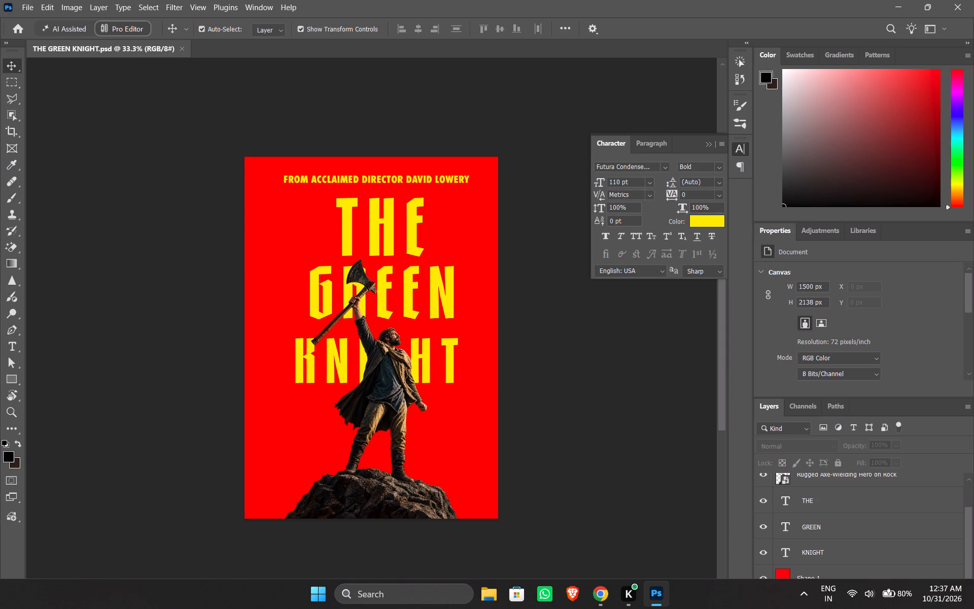
left_click(539, 370)
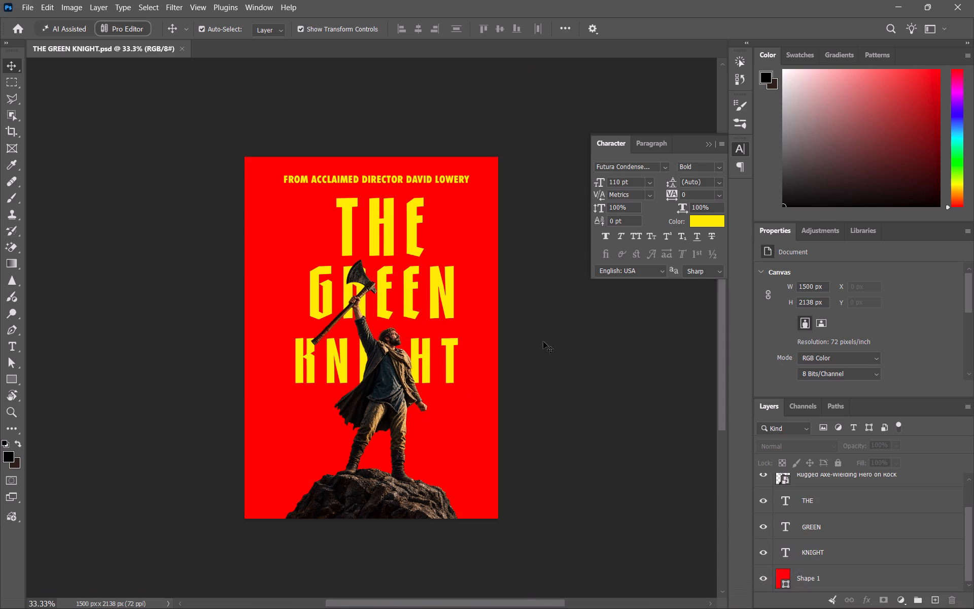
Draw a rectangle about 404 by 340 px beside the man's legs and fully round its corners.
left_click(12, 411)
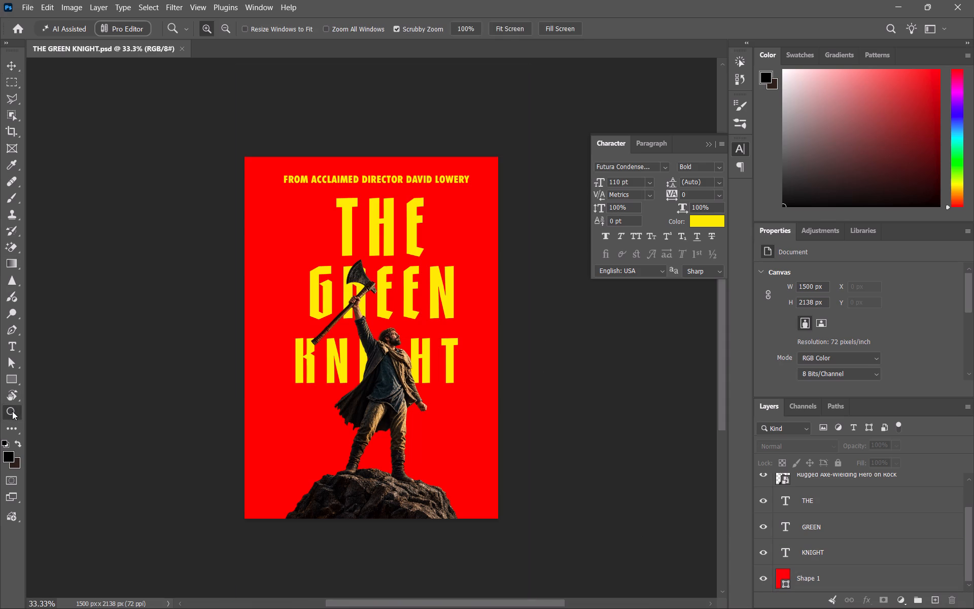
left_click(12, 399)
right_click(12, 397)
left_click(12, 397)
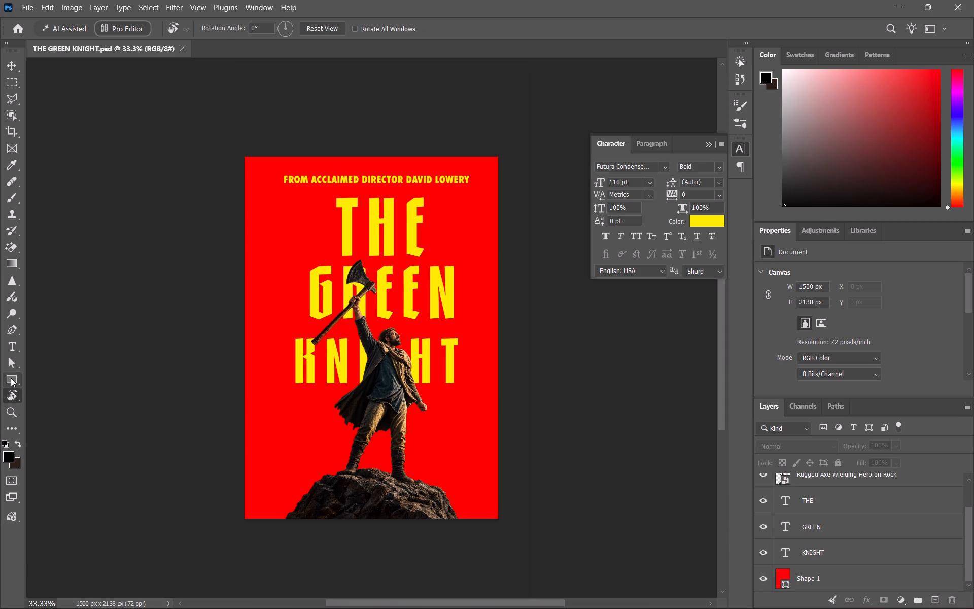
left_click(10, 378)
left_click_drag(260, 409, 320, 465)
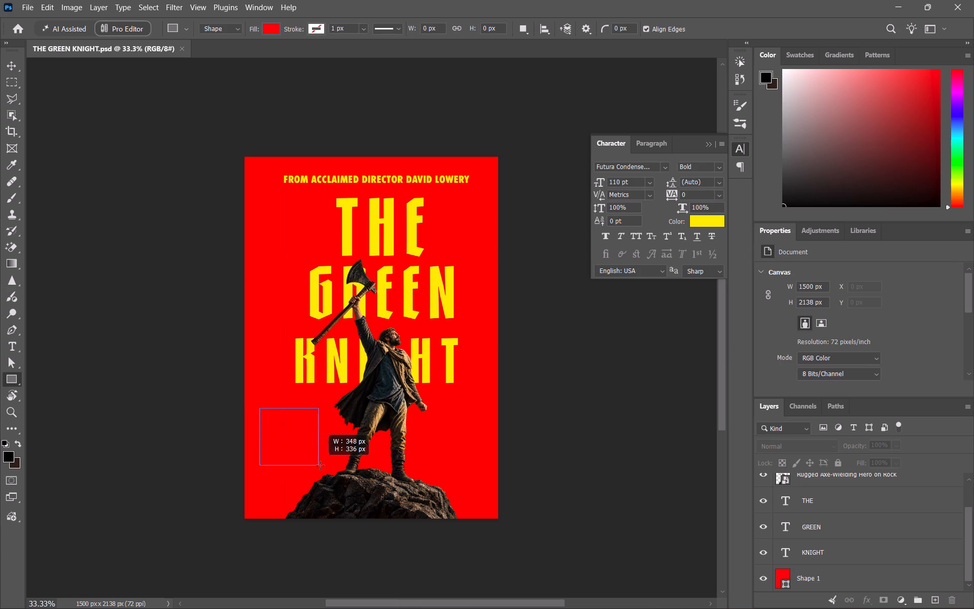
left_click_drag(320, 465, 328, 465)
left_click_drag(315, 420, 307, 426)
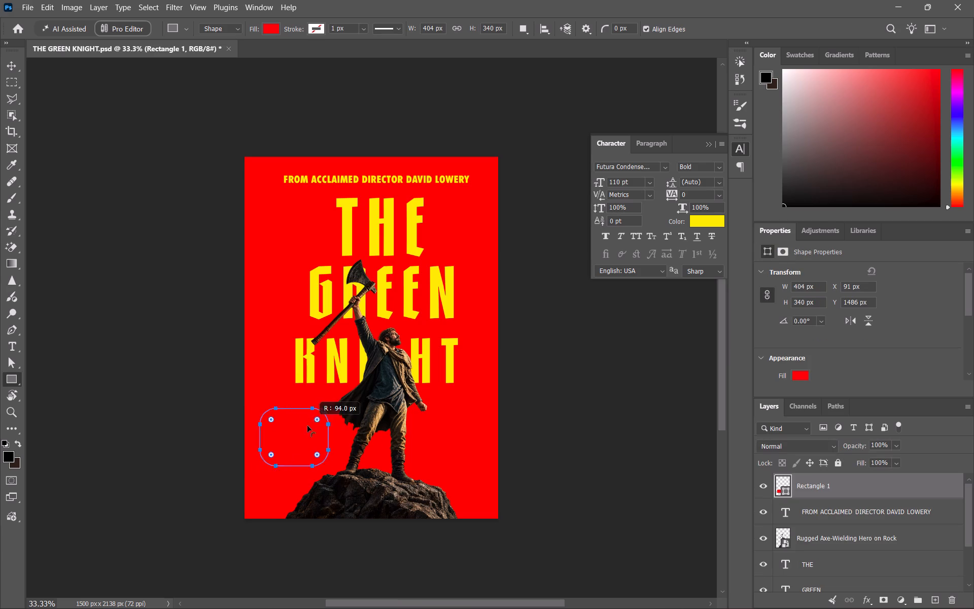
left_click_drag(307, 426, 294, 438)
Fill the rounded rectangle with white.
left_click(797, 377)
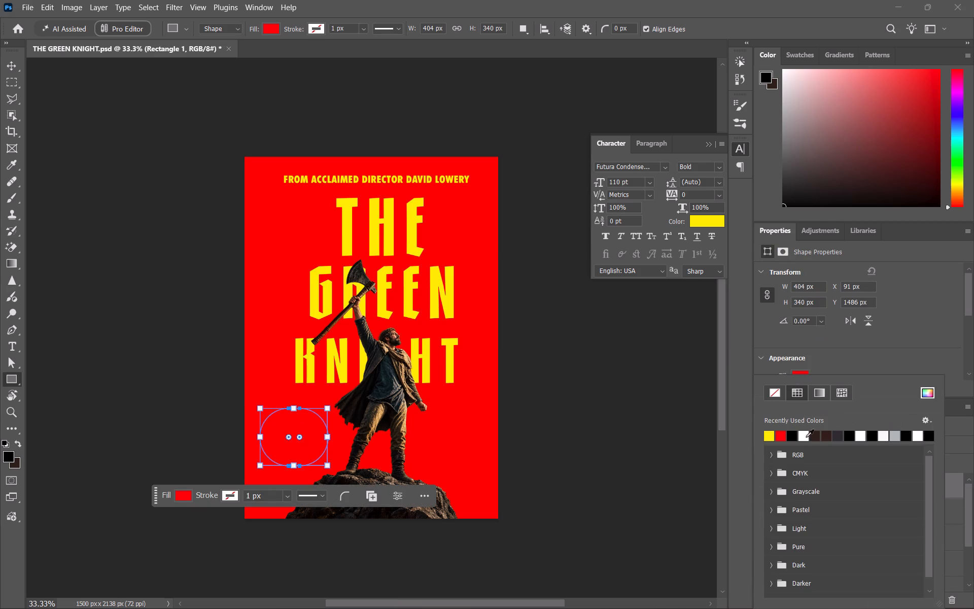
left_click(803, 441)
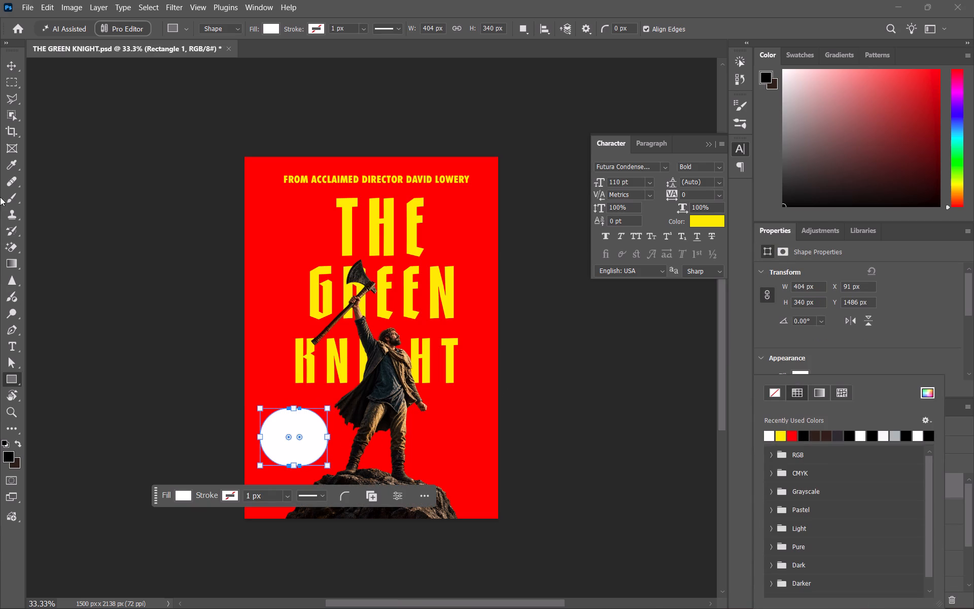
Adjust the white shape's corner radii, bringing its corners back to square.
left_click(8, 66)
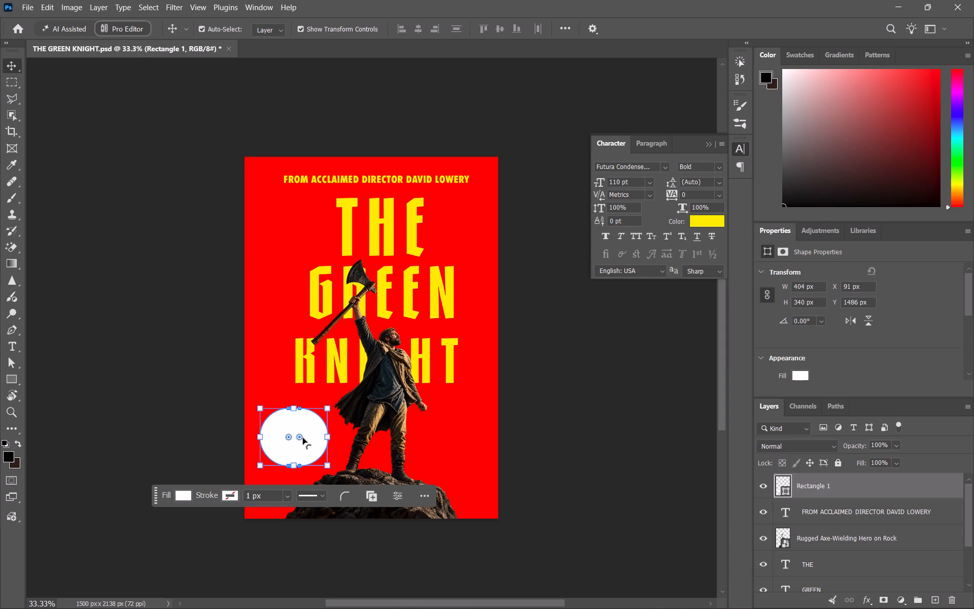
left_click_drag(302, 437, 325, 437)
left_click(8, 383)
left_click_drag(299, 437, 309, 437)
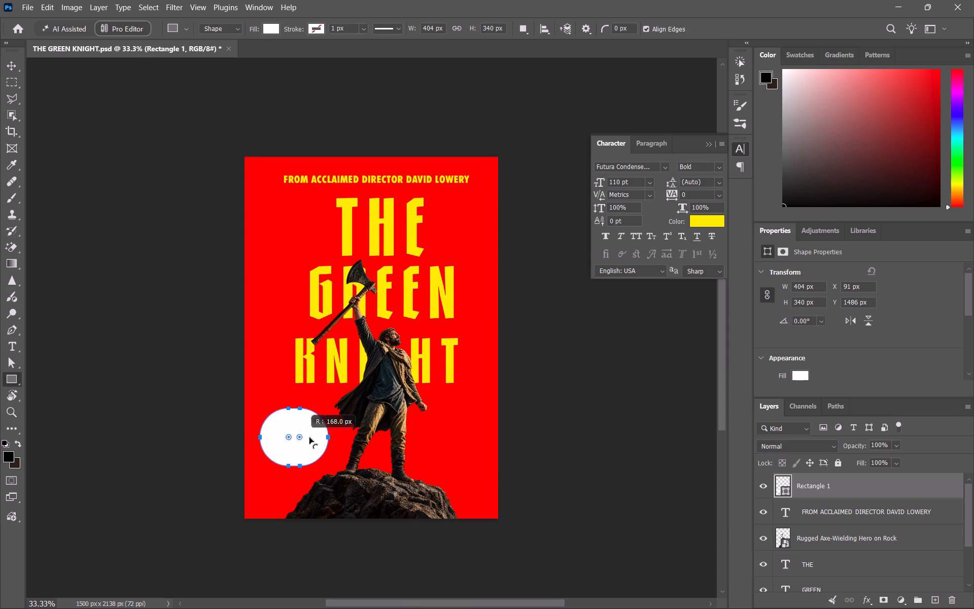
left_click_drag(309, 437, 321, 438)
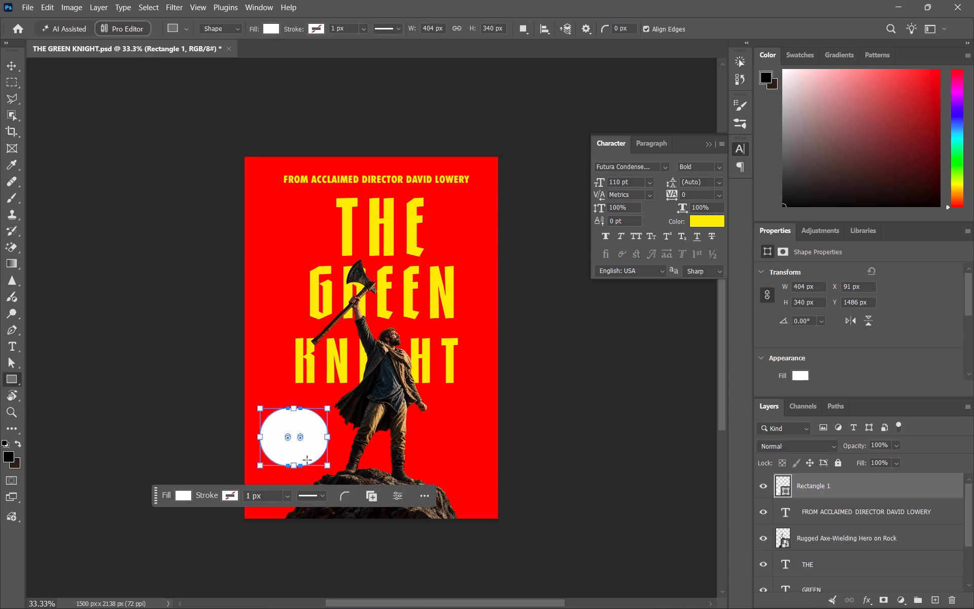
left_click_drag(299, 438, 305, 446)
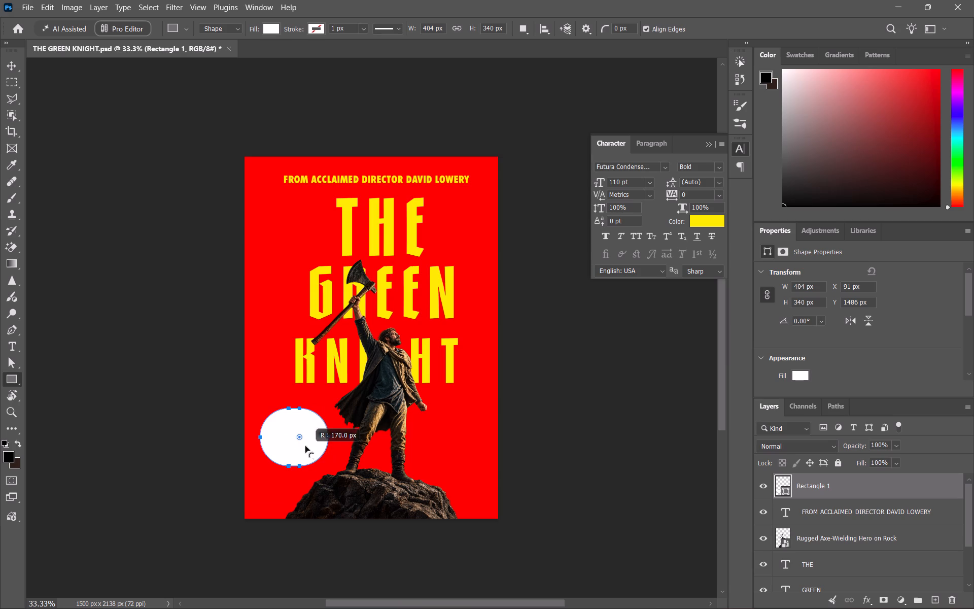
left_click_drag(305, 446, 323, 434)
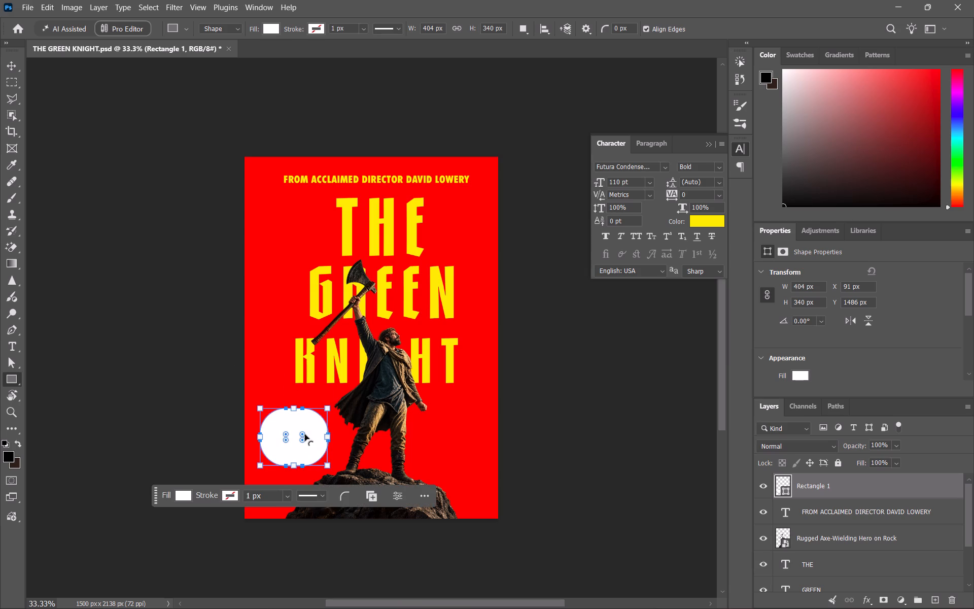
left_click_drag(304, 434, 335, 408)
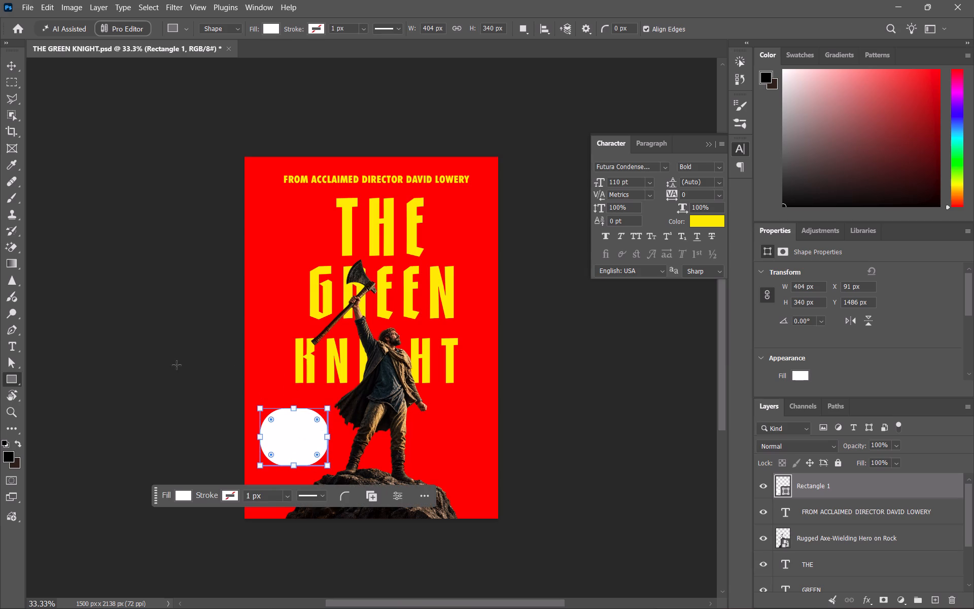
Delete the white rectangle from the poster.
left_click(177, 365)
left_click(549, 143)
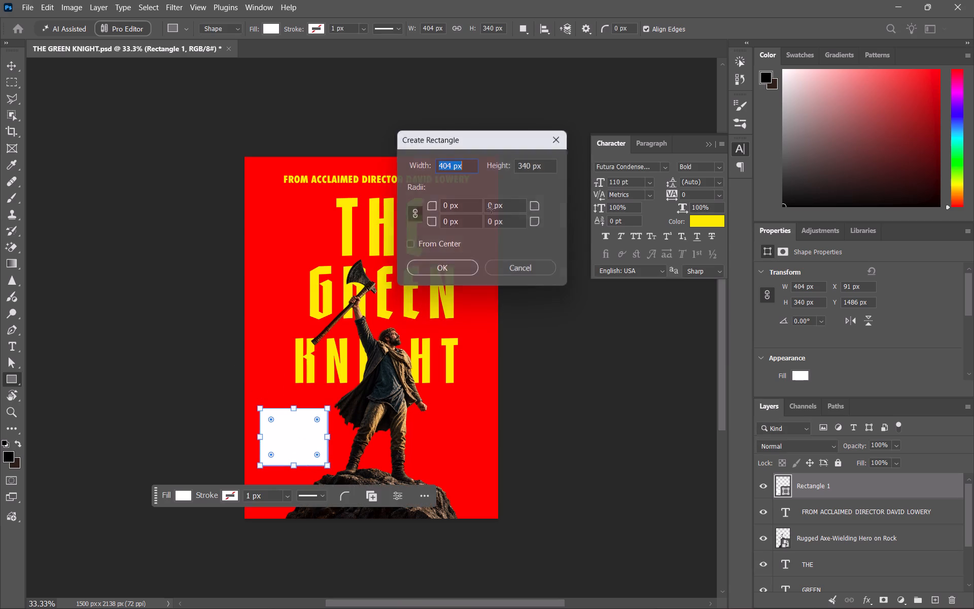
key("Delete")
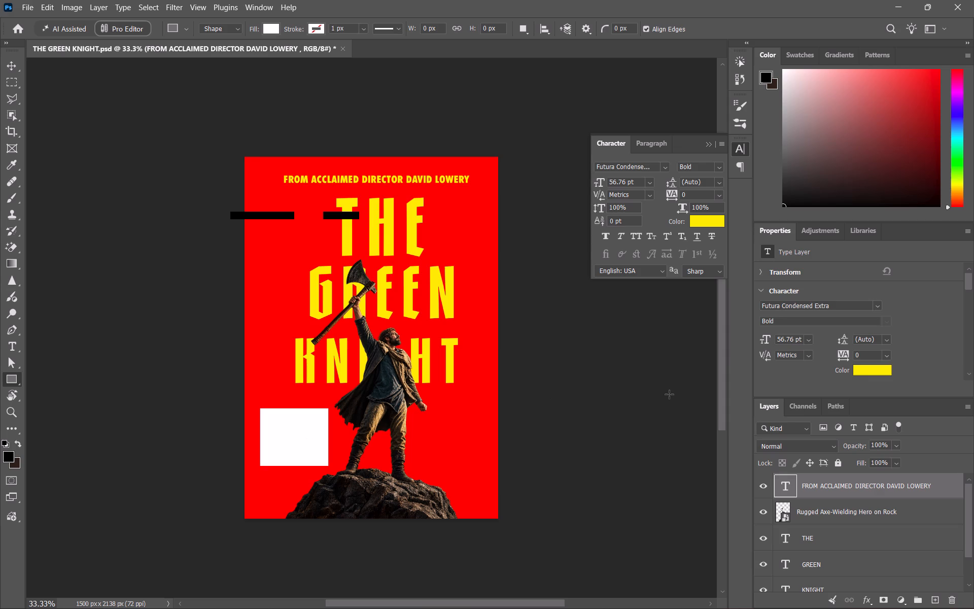